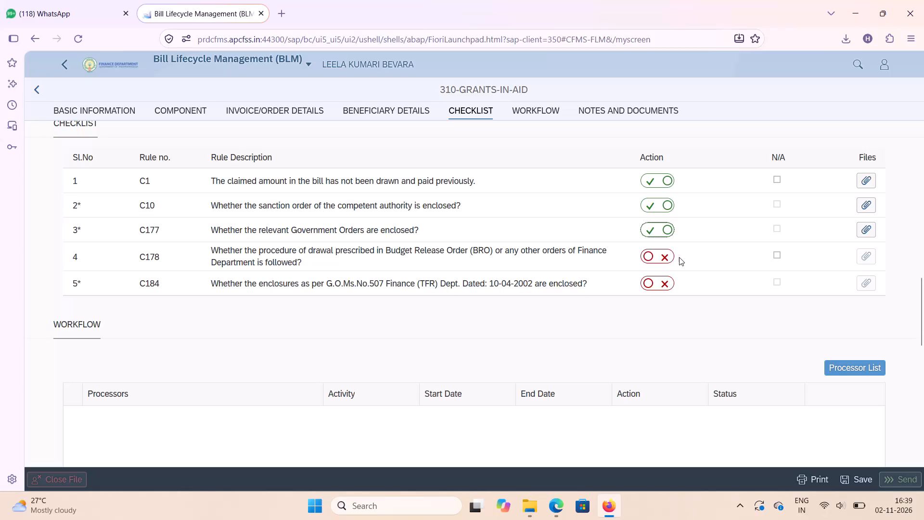
Mark checklist rules C178 and C184 as complied with and save the grants-in-aid bill.
click(665, 260)
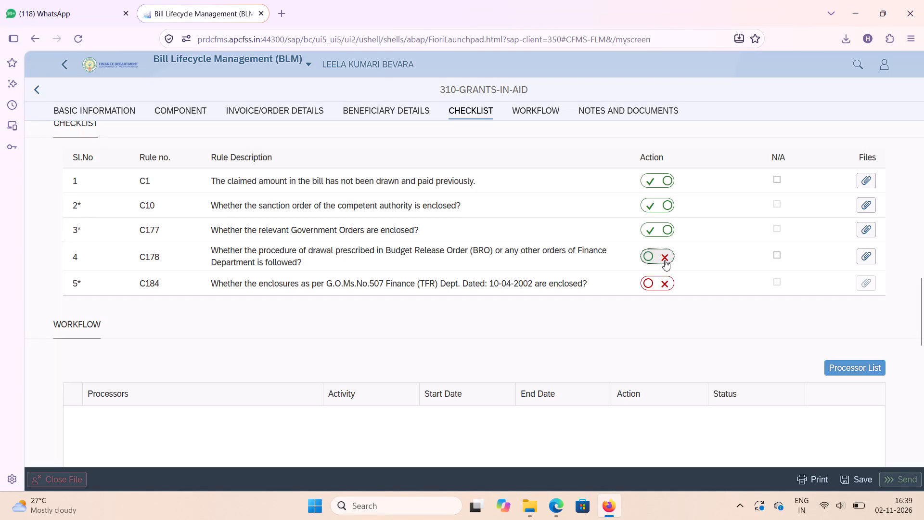
click(667, 286)
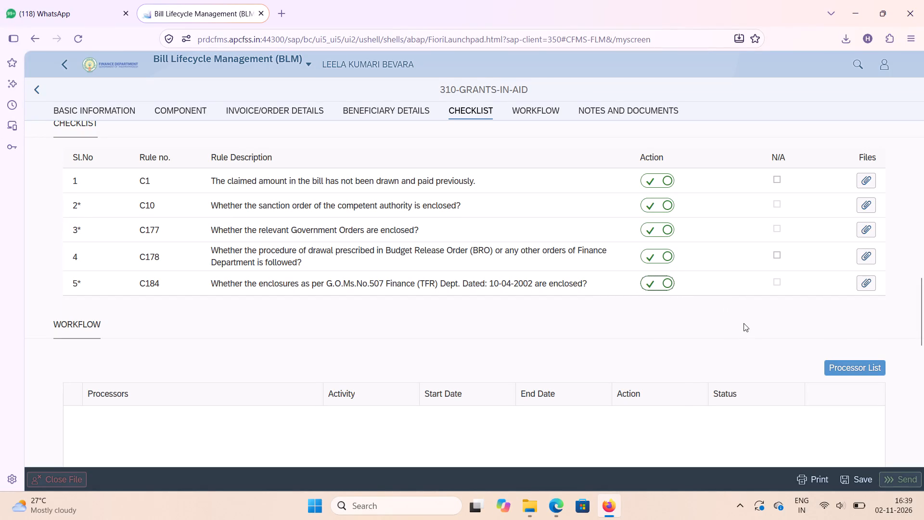
click(861, 481)
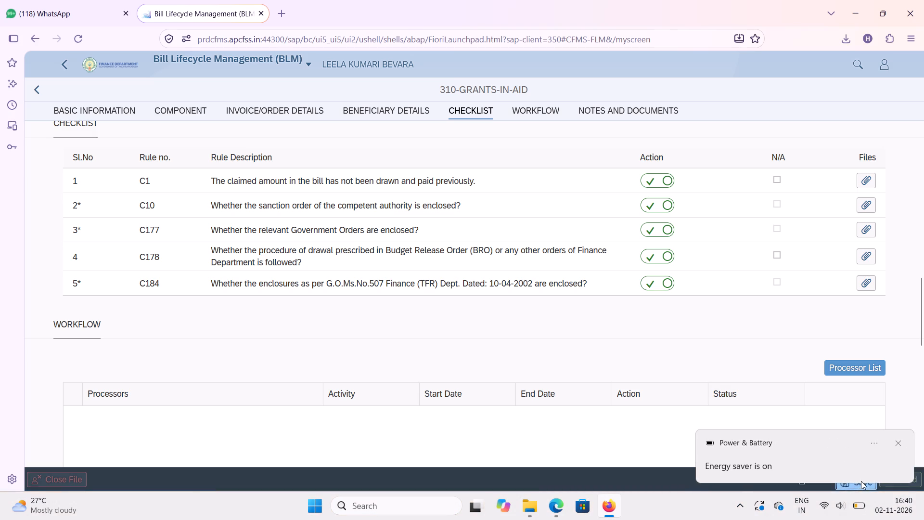
click(799, 326)
Attach the PDF "Non drawal satisfactory certificate" from Downloads to checklist rule C1.
click(865, 179)
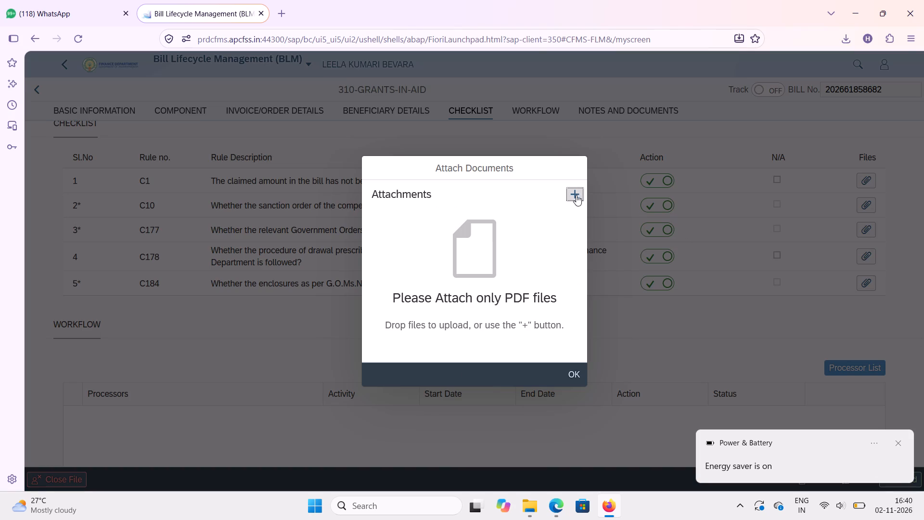
click(573, 194)
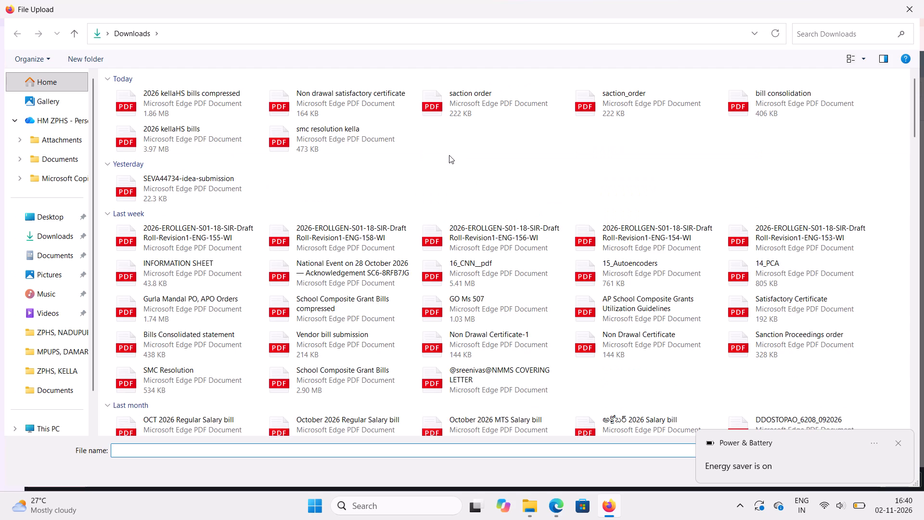
double_click(382, 101)
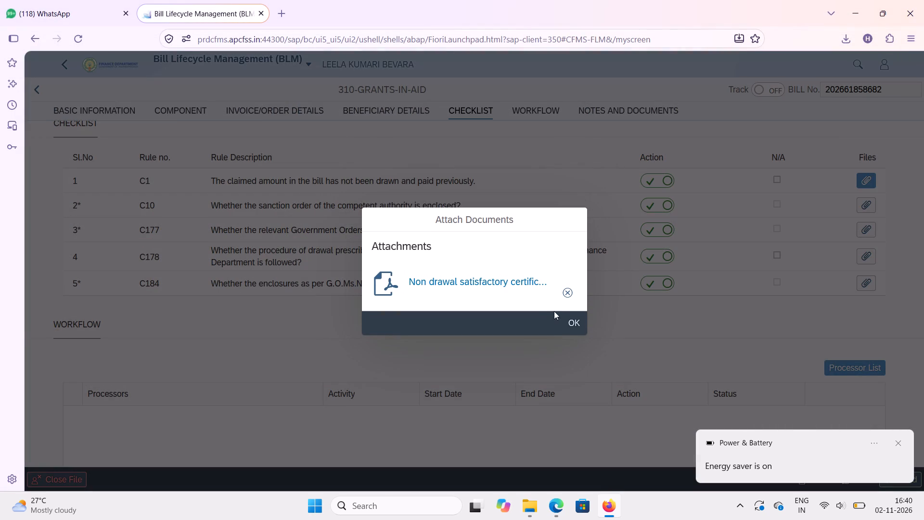
click(575, 323)
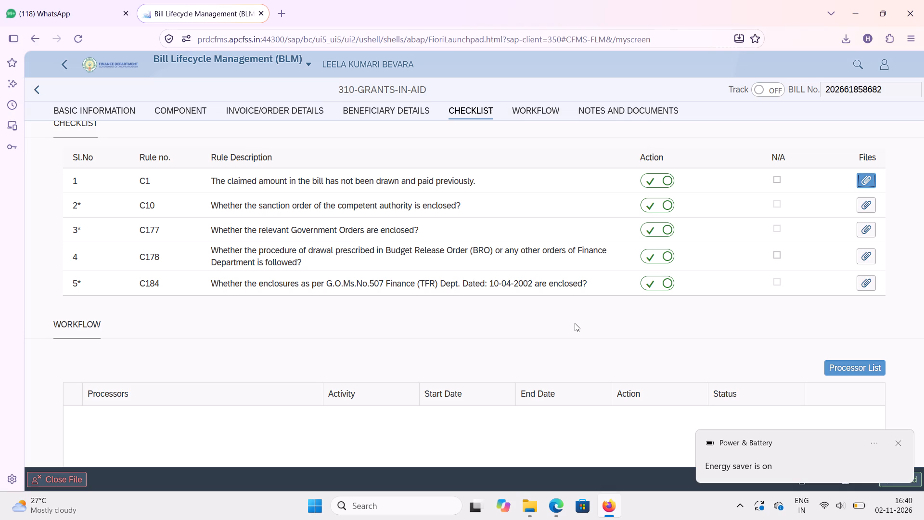
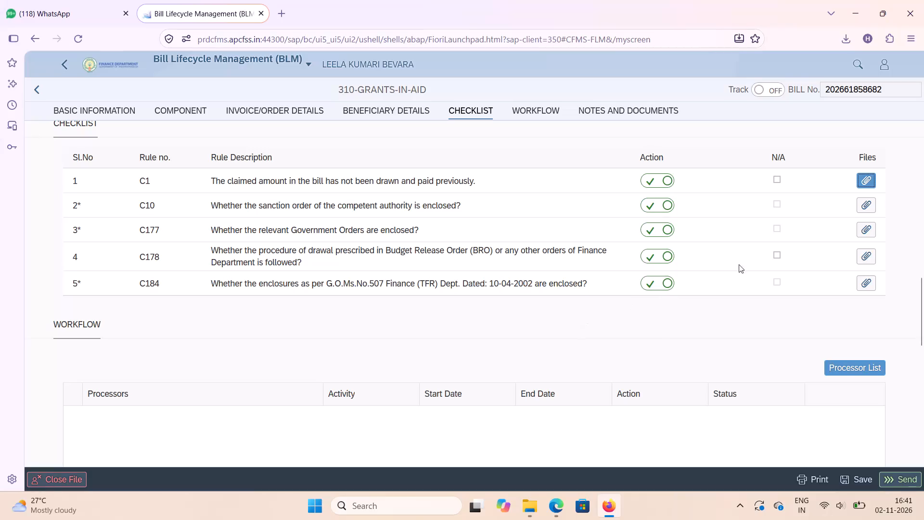
Attach the PDF "saction order" from Downloads to checklist rule C10.
click(867, 207)
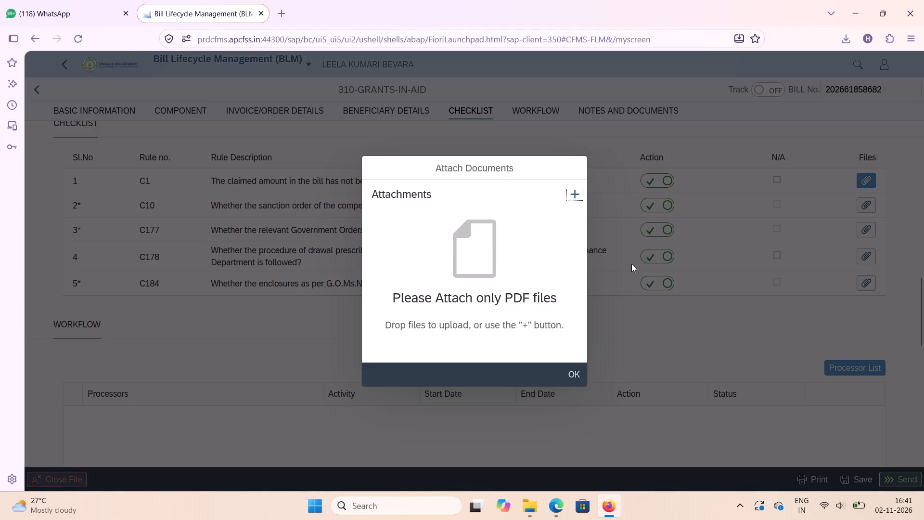
click(582, 192)
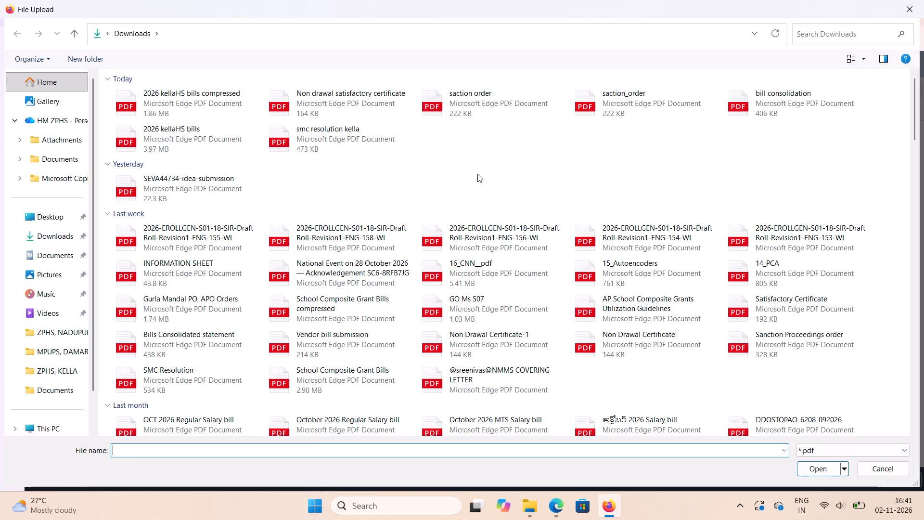
double_click(501, 104)
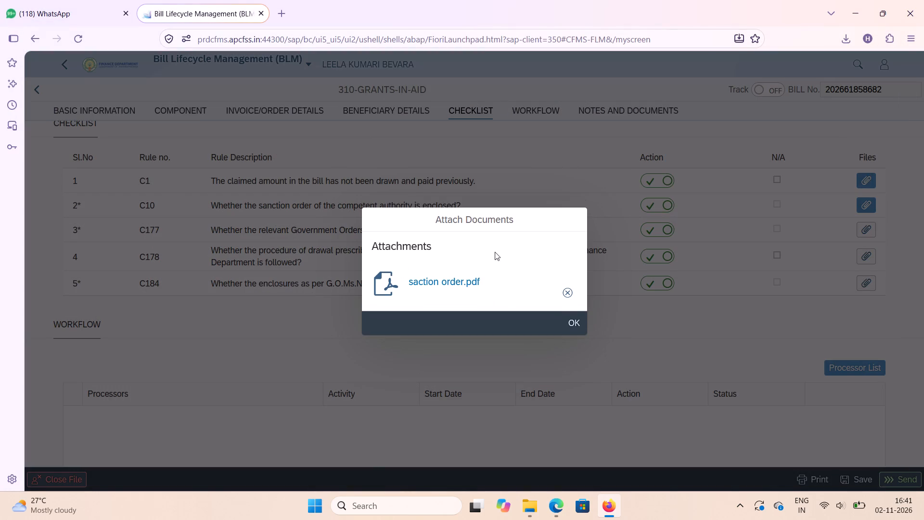
click(576, 319)
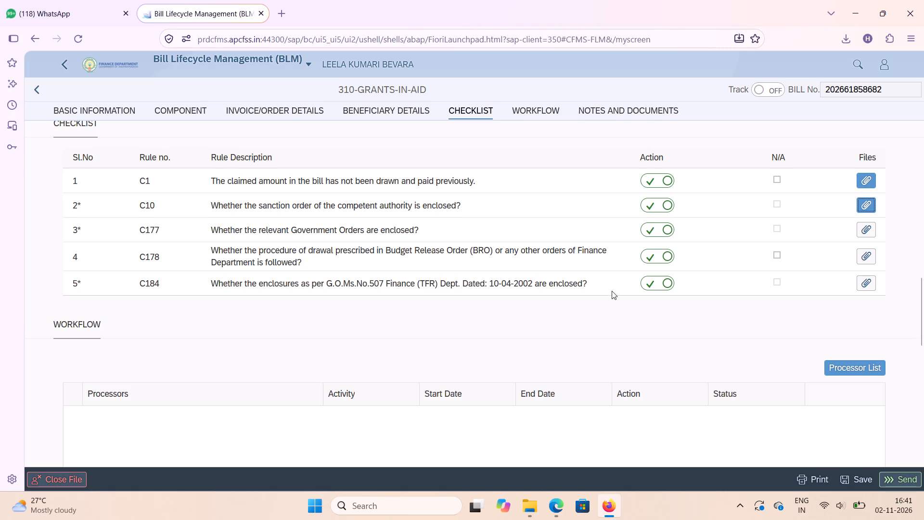
Attach the PDF "AP School Composite Grants Utilization Guidelines" from Downloads to checklist rule C177.
click(863, 232)
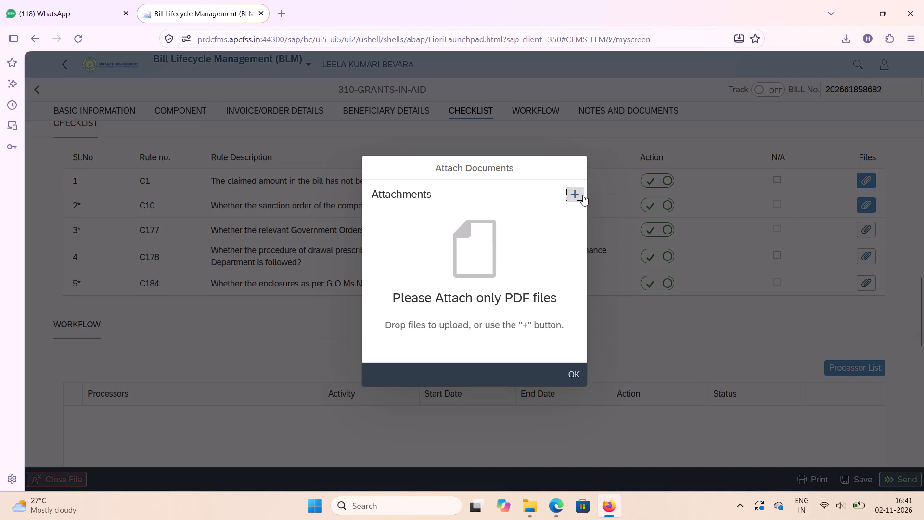
click(579, 194)
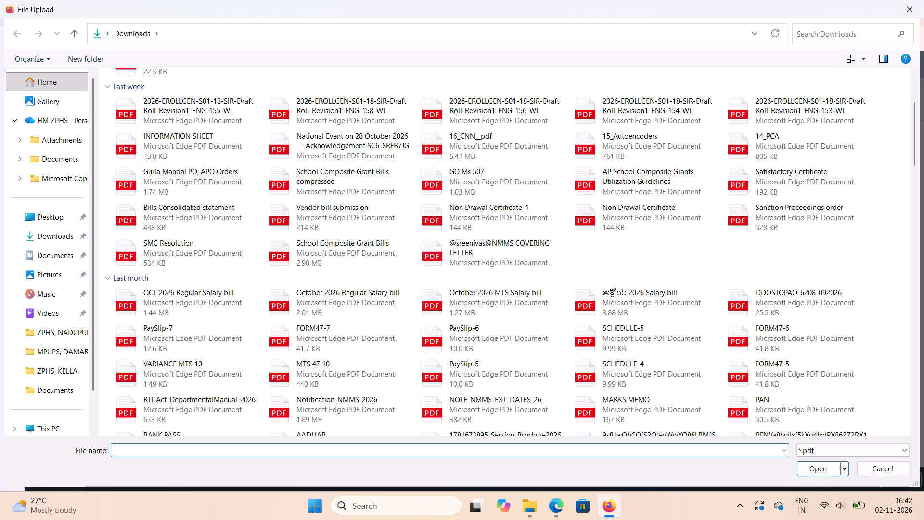
double_click(645, 177)
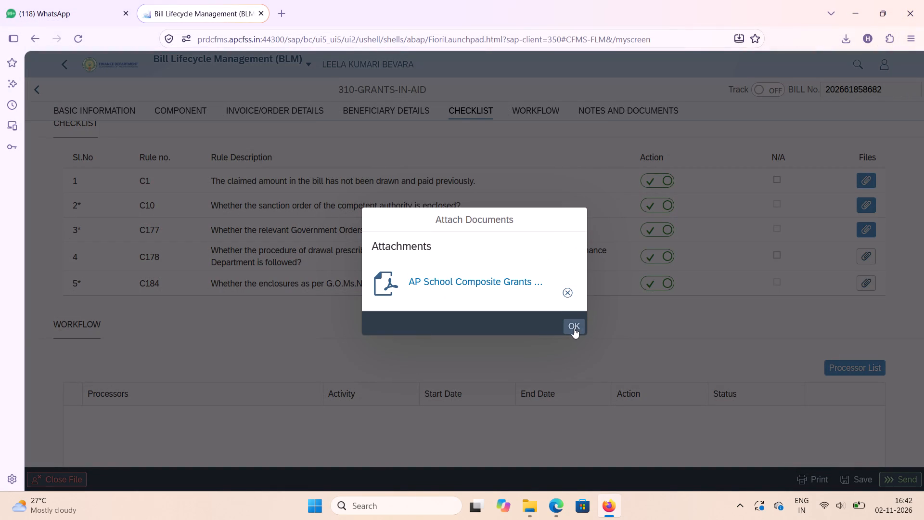
click(574, 328)
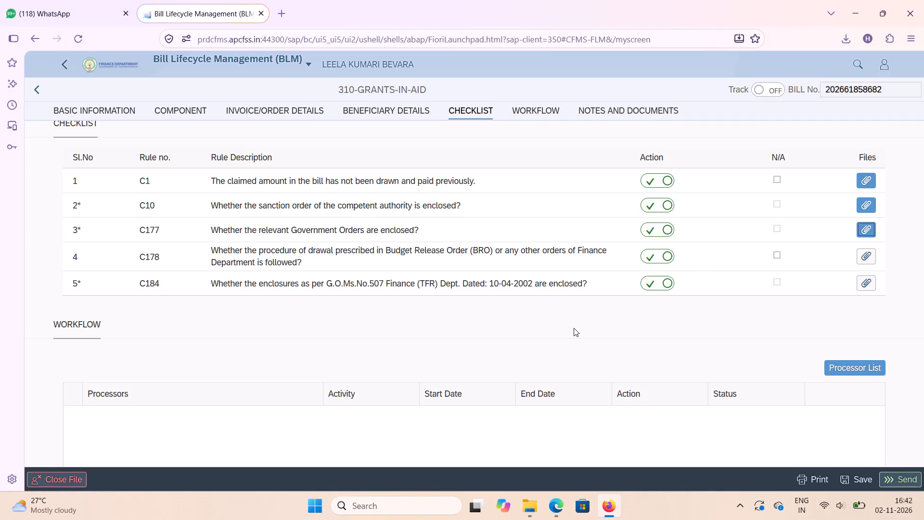
Attach the PDF "AP School Composite Grants Utilization Guidelines" from Downloads to checklist rule C178.
click(862, 255)
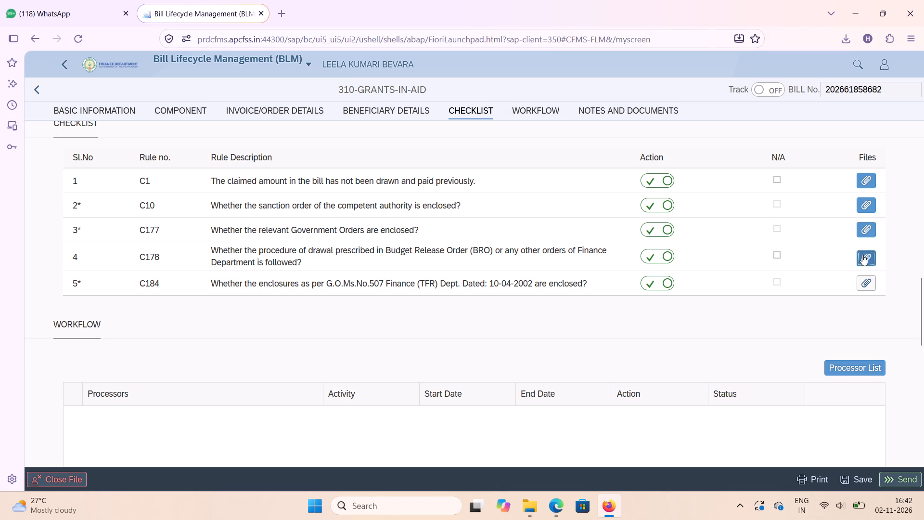
click(578, 194)
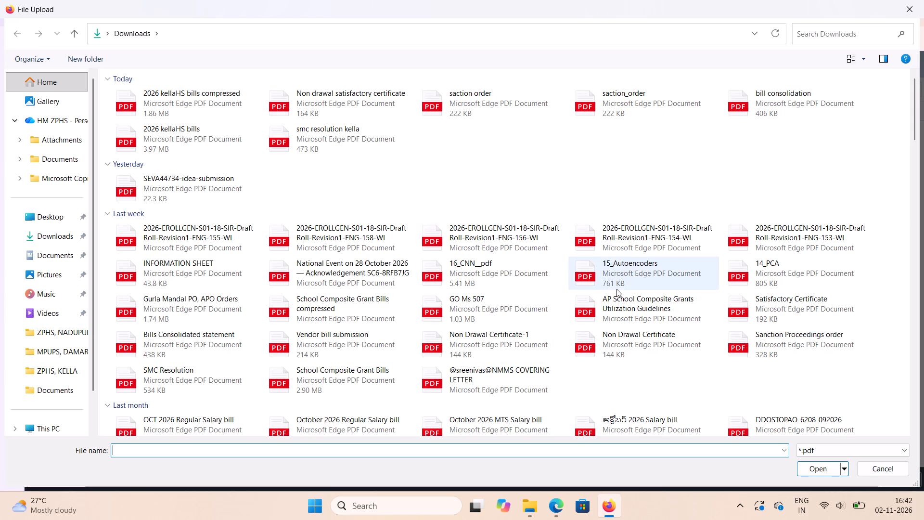
double_click(640, 303)
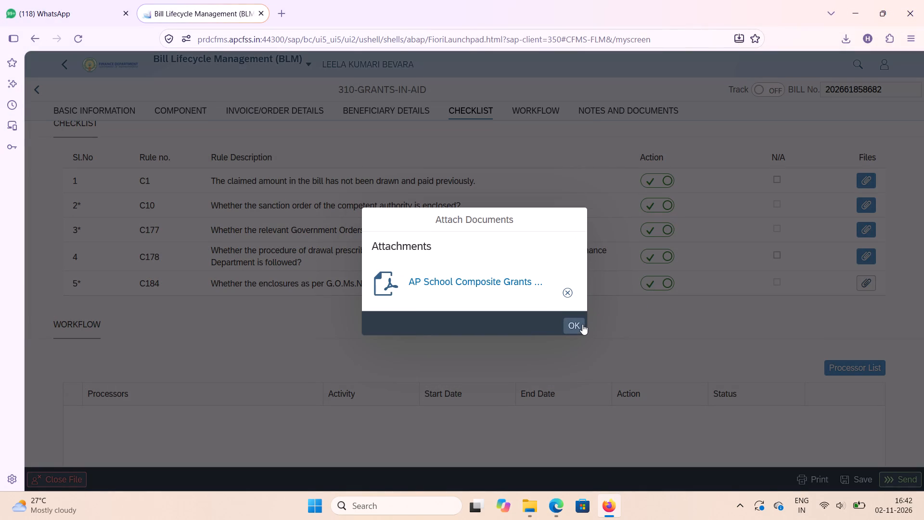
click(577, 325)
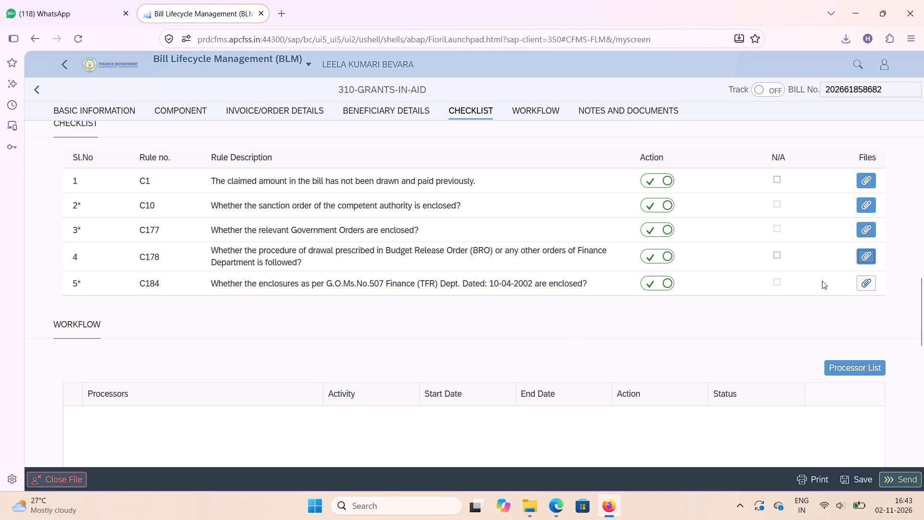
Attach the PDF "GO Ms 507" from Downloads to checklist rule C184.
click(866, 284)
click(575, 194)
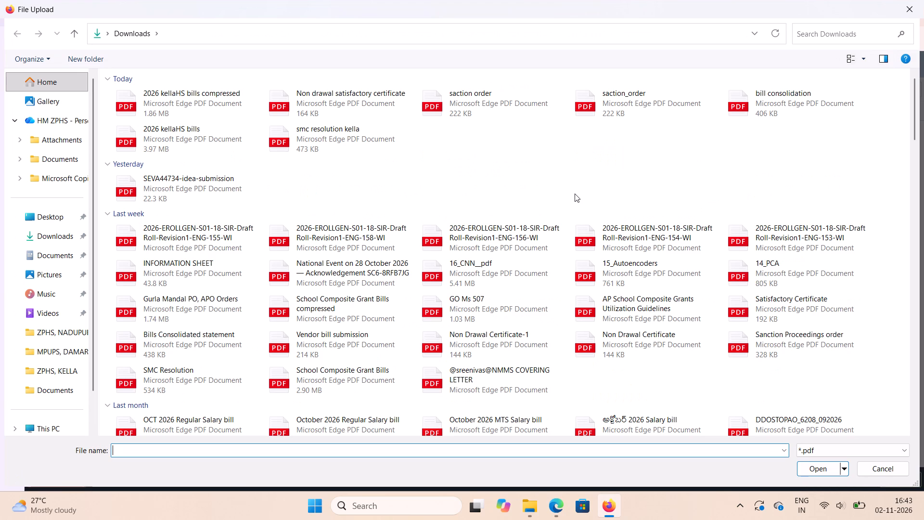
double_click(482, 309)
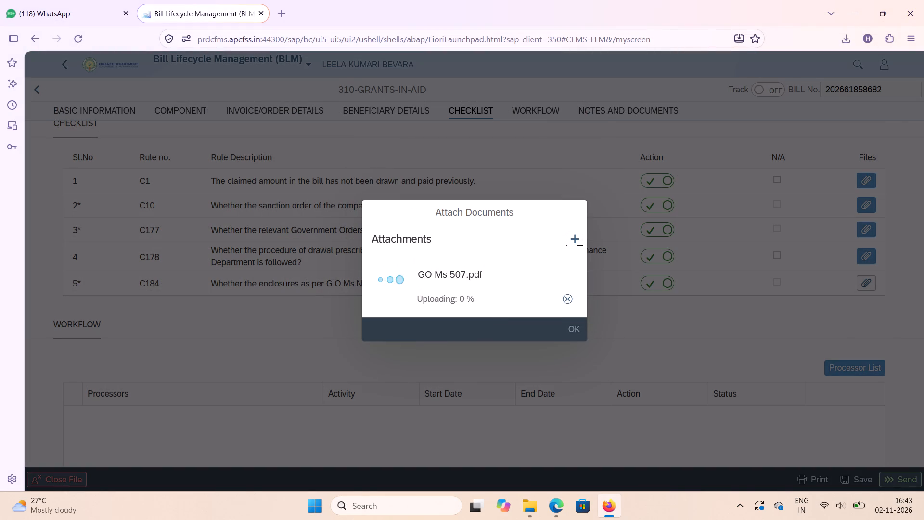
click(578, 321)
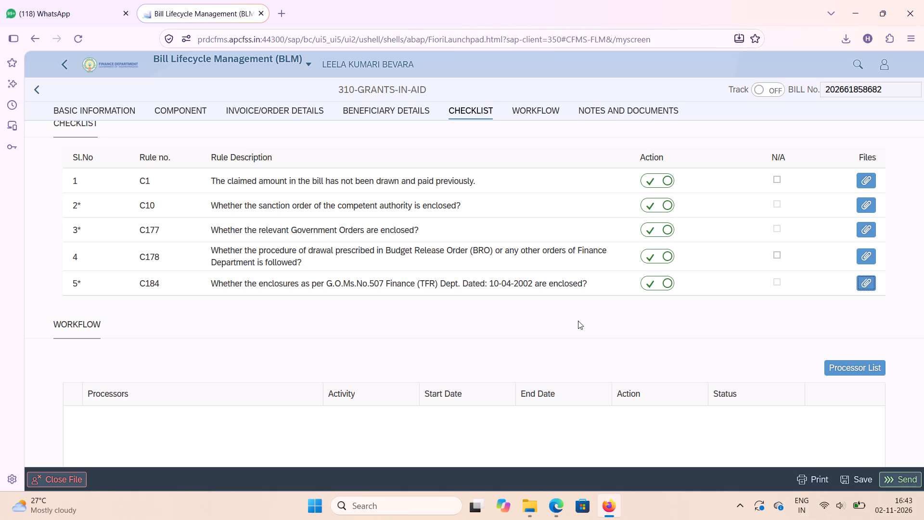
Begin a note in the bill's Notes and Documents section with the salutation "RESPECTED SIR,".
drag(668, 396, 699, 338)
drag(622, 388, 650, 302)
drag(531, 338, 552, 274)
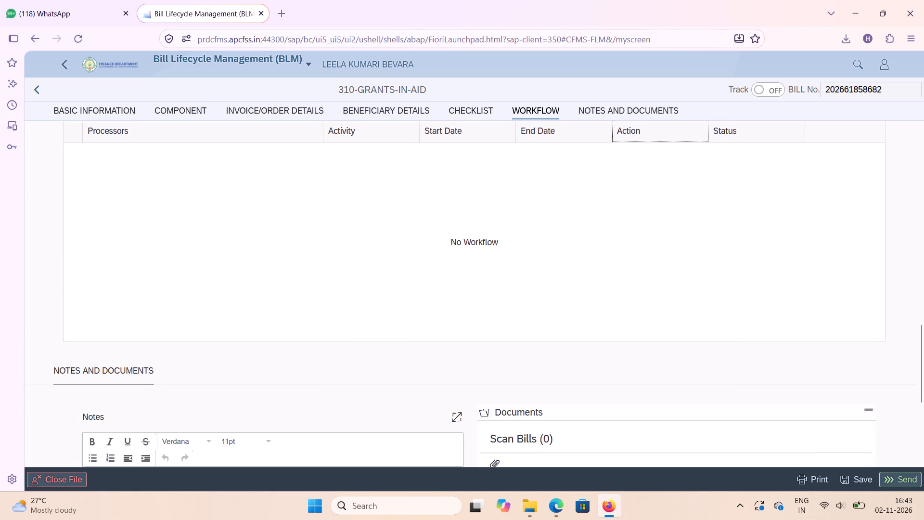
drag(523, 304, 560, 259)
drag(525, 287, 536, 240)
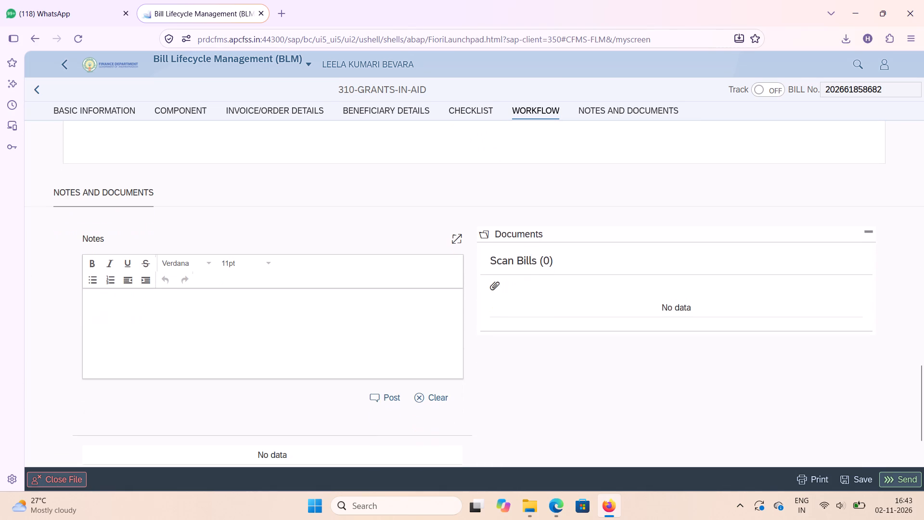
click(218, 304)
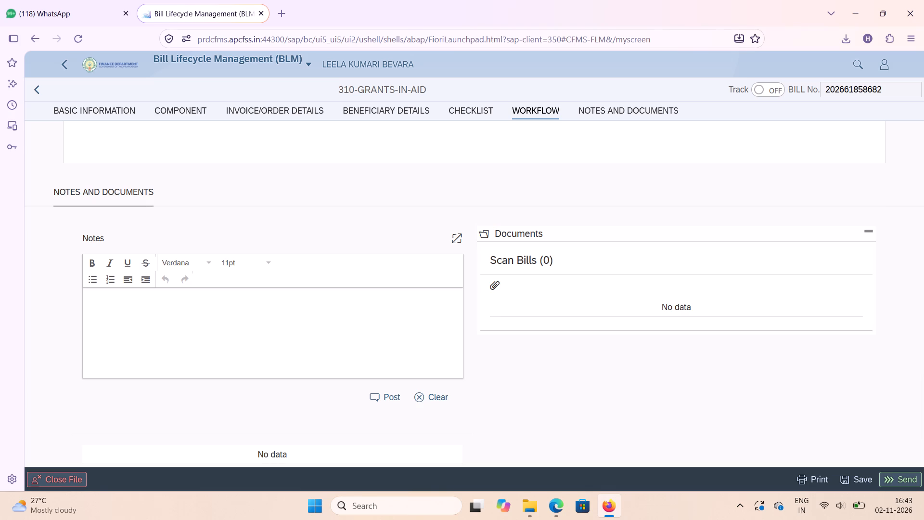
text(RESPECTED SIR,)
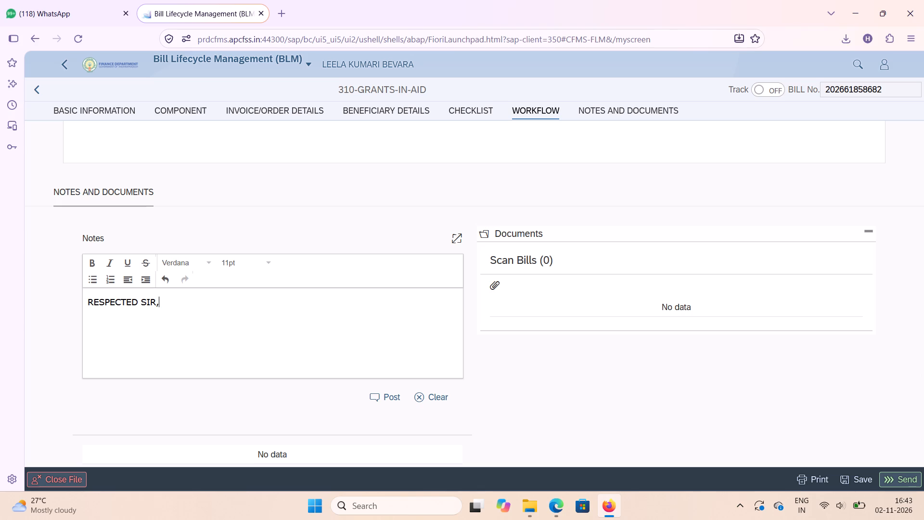
On a new indented line, write "SUBMITTING THE SCHOOL COMPOSITE GRANT BILLS FOR THE FIRST SPELL OF ACADEMIC YEAR 2026-2027 FOR YOUR KIND APPROVAL.".
key(Return)
key(space)
key(space)
key(space)
key(space)
key(space)
key(space)
key(space)
key(space)
key(space)
key(space)
key(space)
key(space)
key(space)
key(space)
key(space)
key(space)
key(space)
key(space)
key(space)
key(space)
text(SUBM)
text(ITTING THE)
key(space)
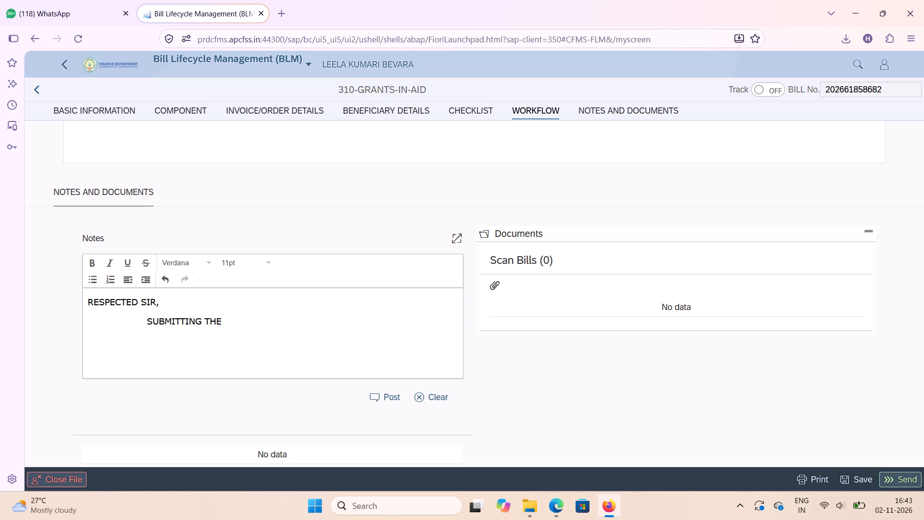
text(SCHOOL COM)
text(POSIT)
text(E GRANT BILLS)
key(space)
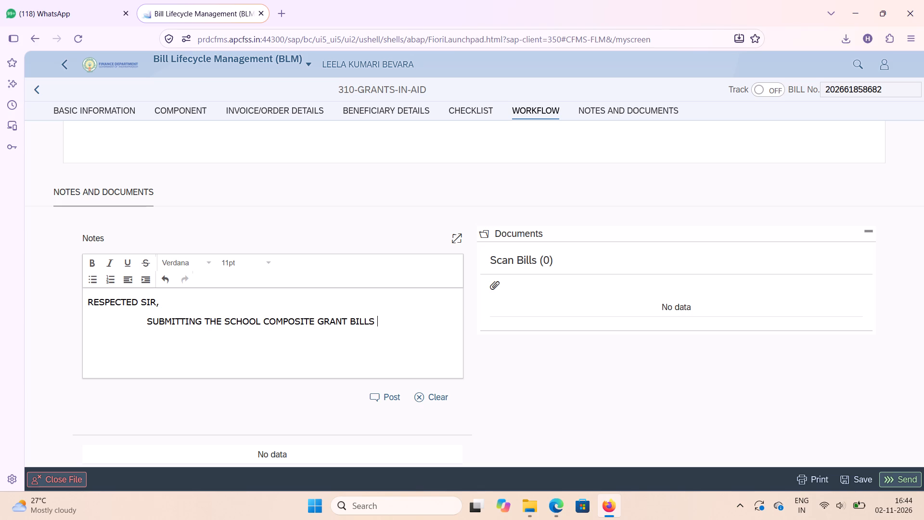
text(FOR THE A)
key(BackSpace)
text(FIRST SPEEL)
key(BackSpace)
key(BackSpace)
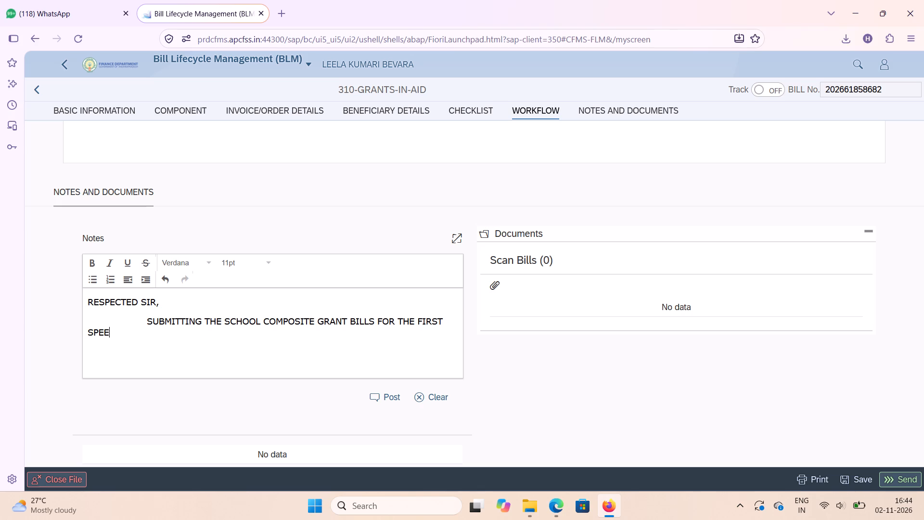
text(LL OF ACADEMIC YEAR)
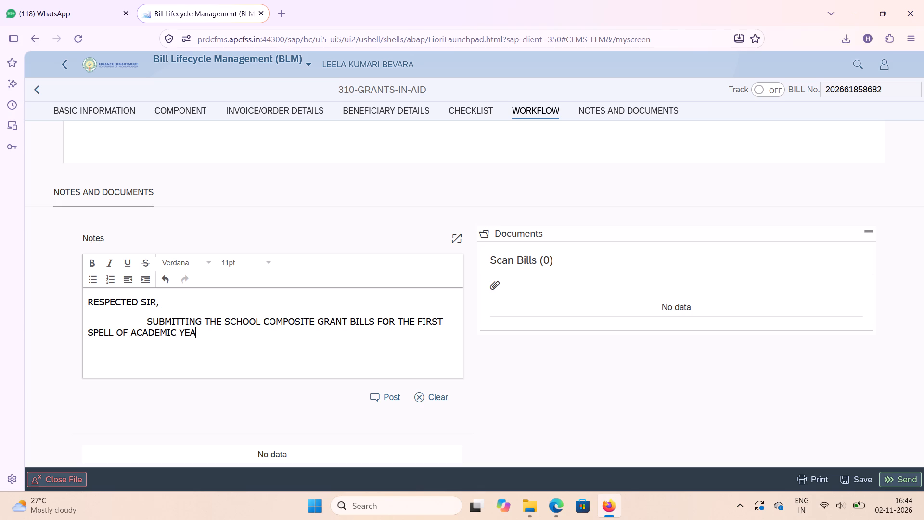
key(space)
text(202)
key(6)
key(minus)
text(2027)
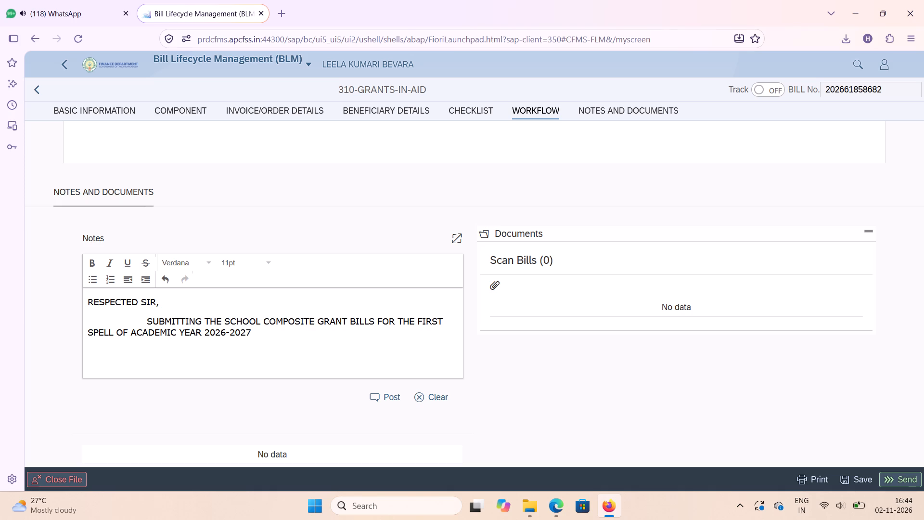
key(space)
text(FOR YOUR KIND APPROVAL)
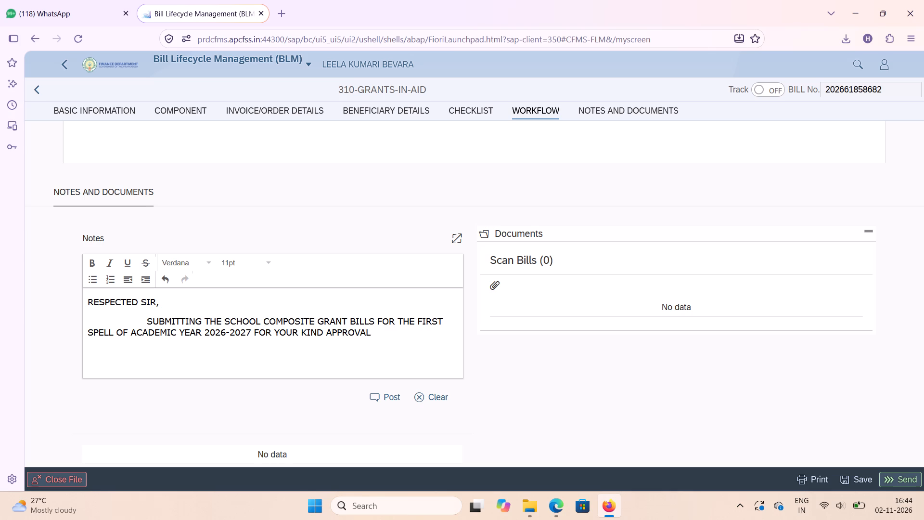
key(apostrophe)
key(BackSpace)
key(period)
Sign off the note on a new line with "HM, ZPHS, KELLA" and post it.
key(Return)
text(HM, ZPHS)
text(, KELL)
key(a)
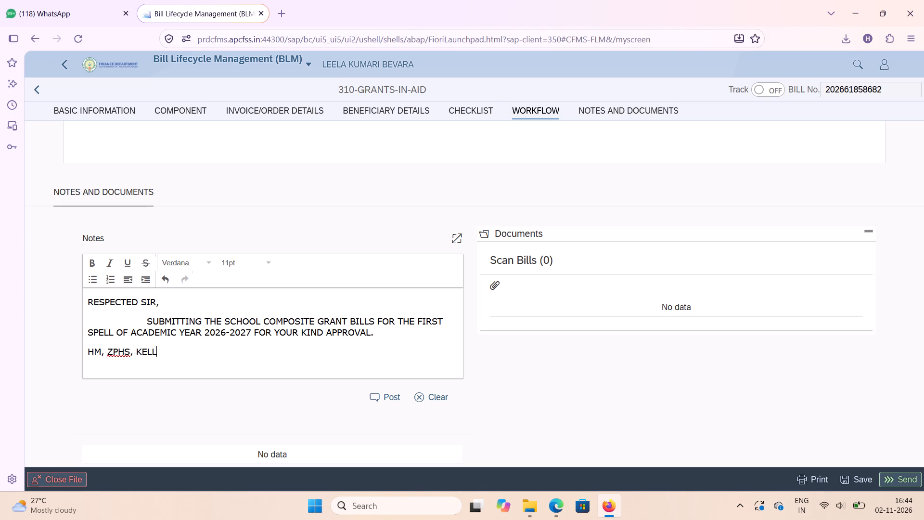
click(394, 392)
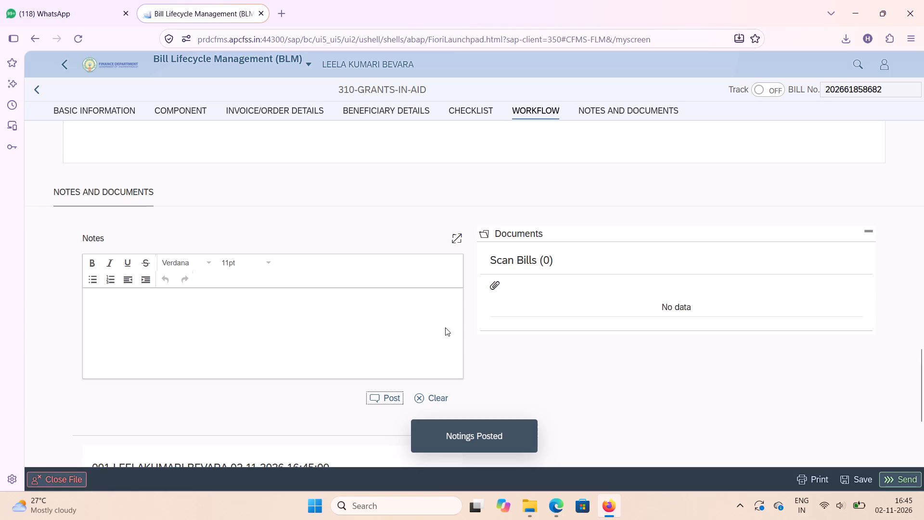
Attach the PDF "saction order" from Downloads to the bill's Scan Bills documents as document number 1.
click(492, 285)
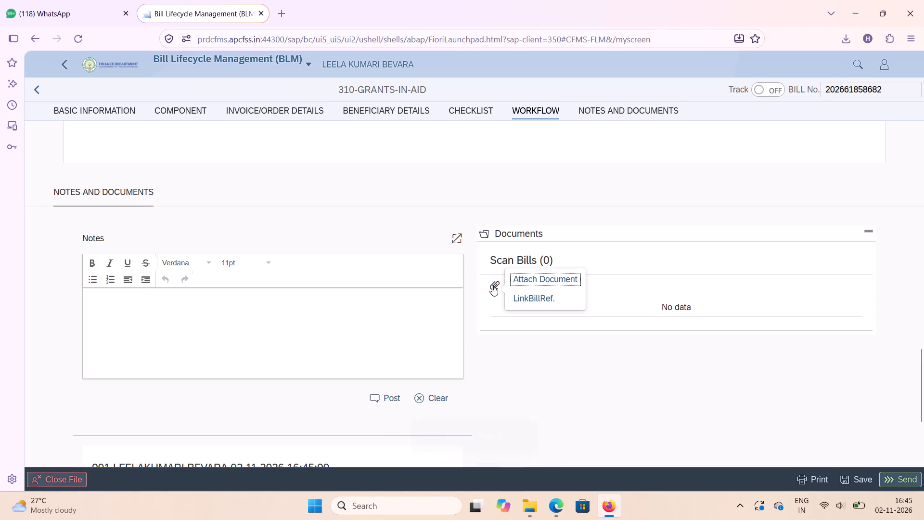
click(522, 276)
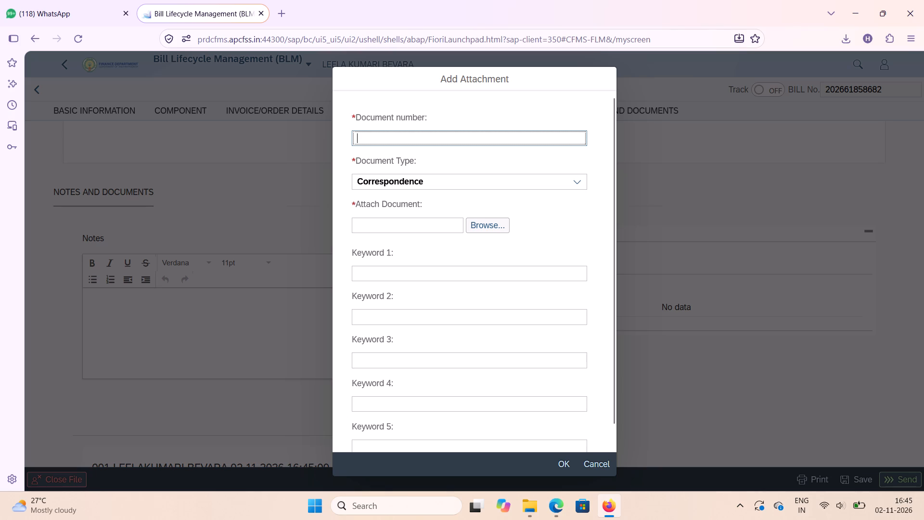
key(1)
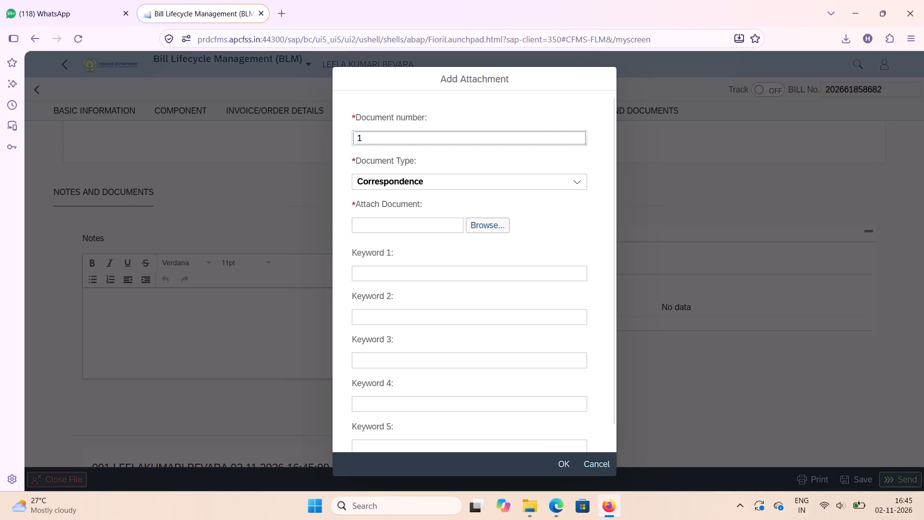
click(484, 220)
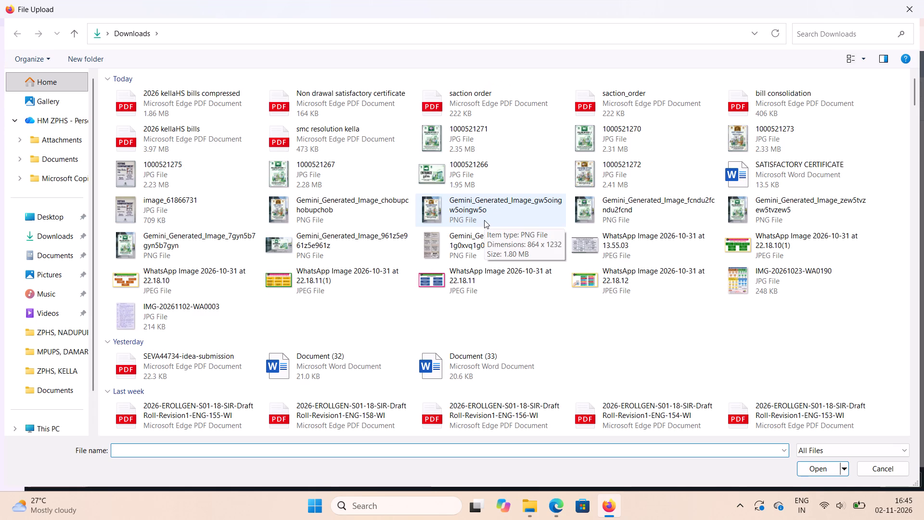
click(67, 238)
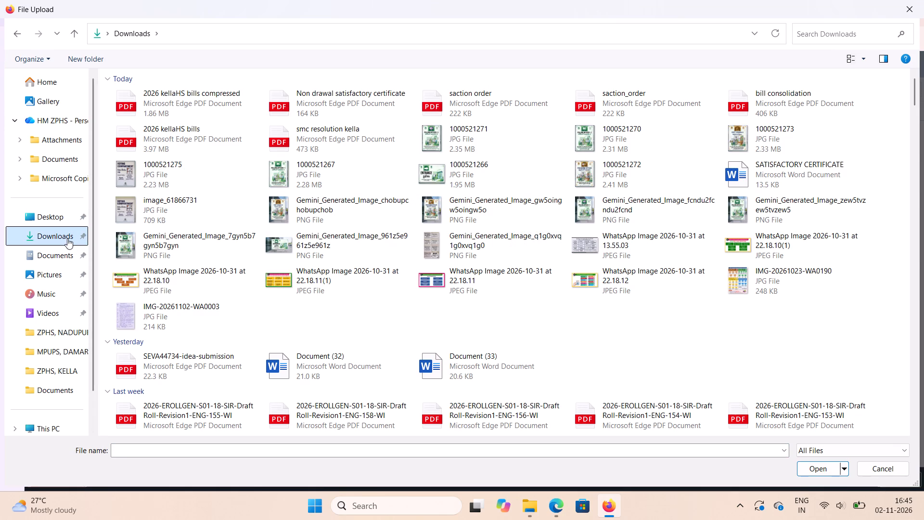
double_click(473, 98)
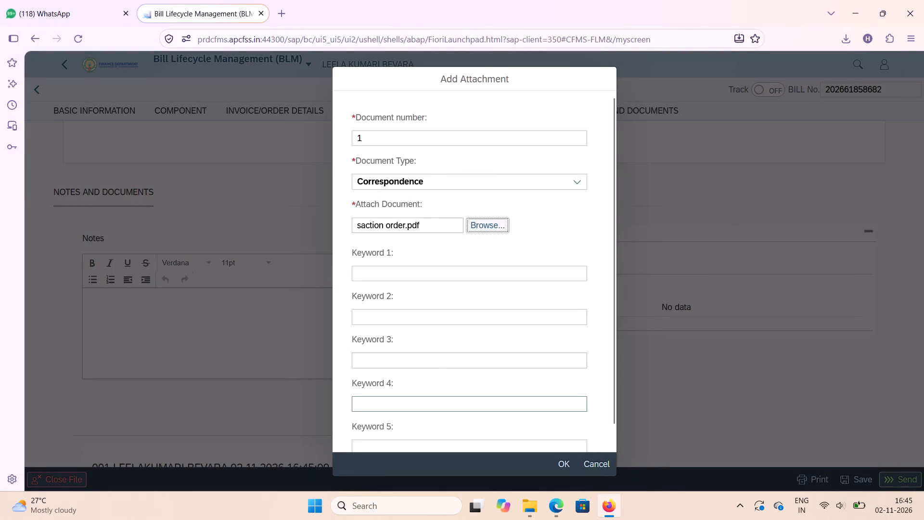
click(565, 462)
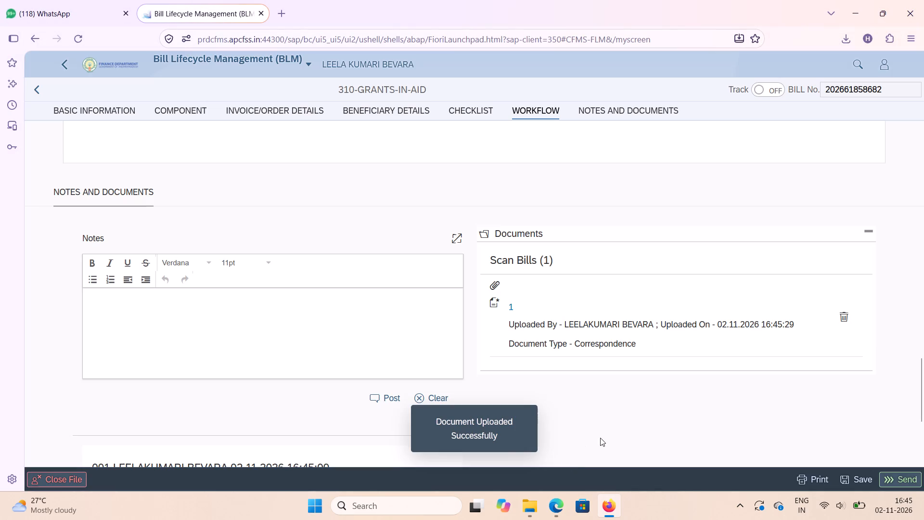
Attach the PDF "smc resolution kella" from Downloads to Scan Bills as document number 2.
click(493, 285)
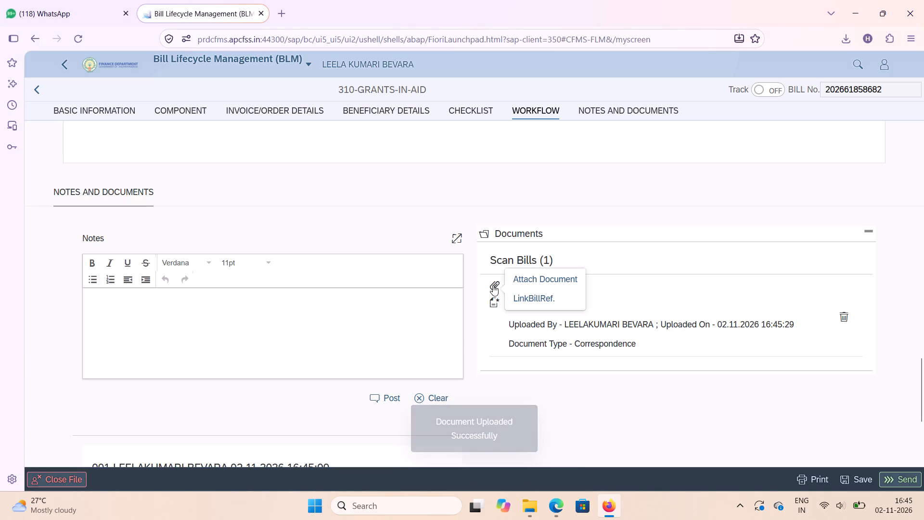
click(518, 283)
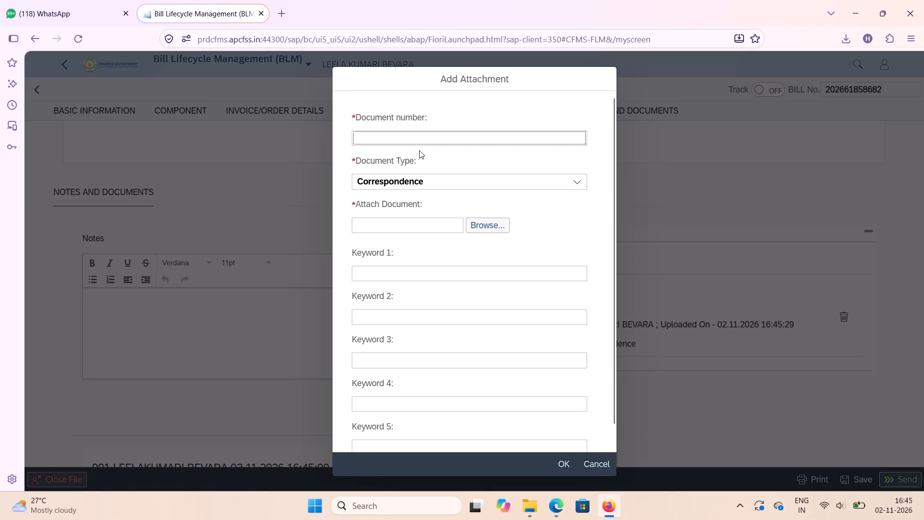
key(2)
click(486, 226)
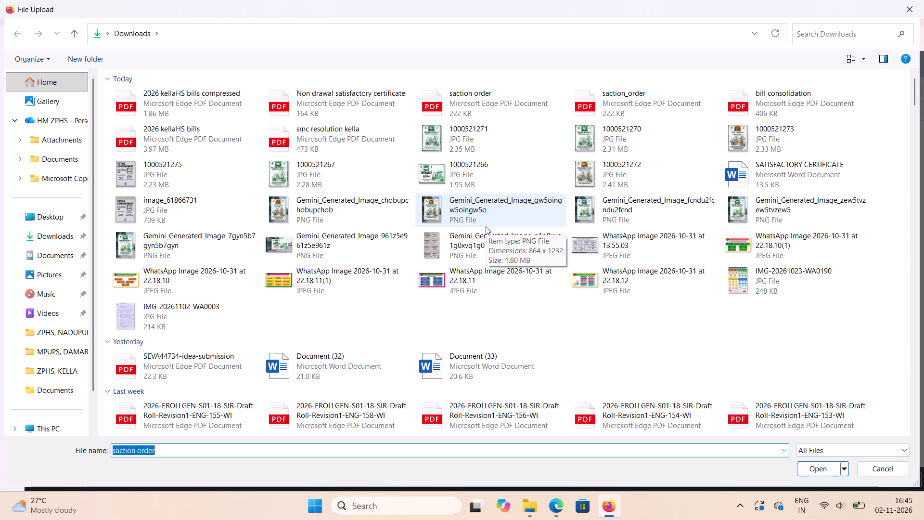
double_click(366, 138)
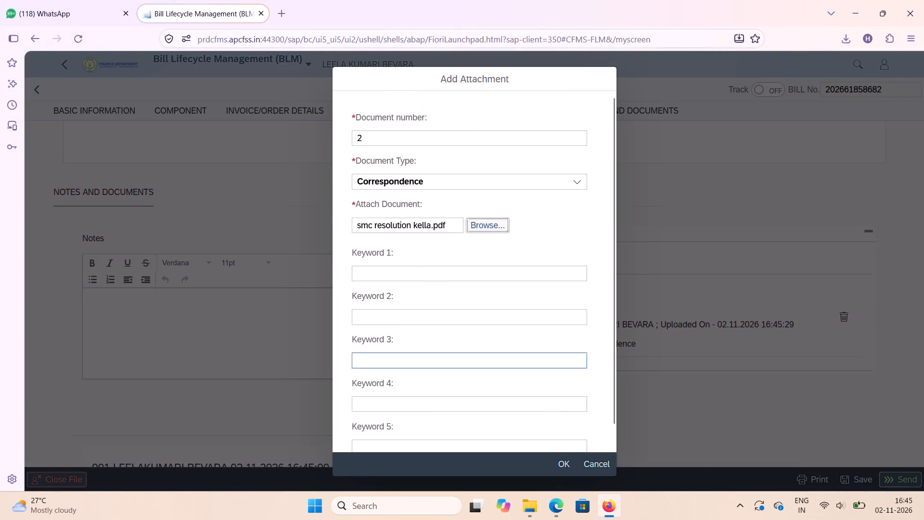
click(561, 465)
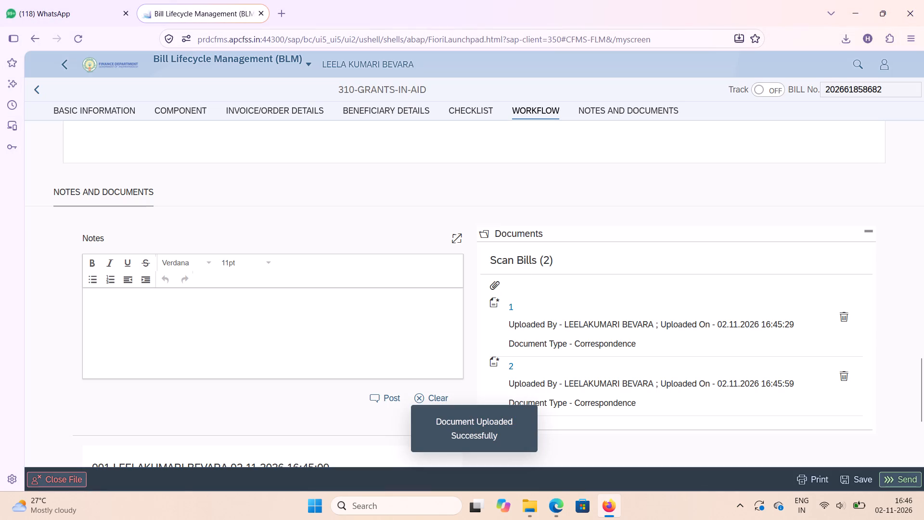
Attach the PDF "Non drawal satisfactory certificate" from Downloads to Scan Bills as document number 3.
click(495, 285)
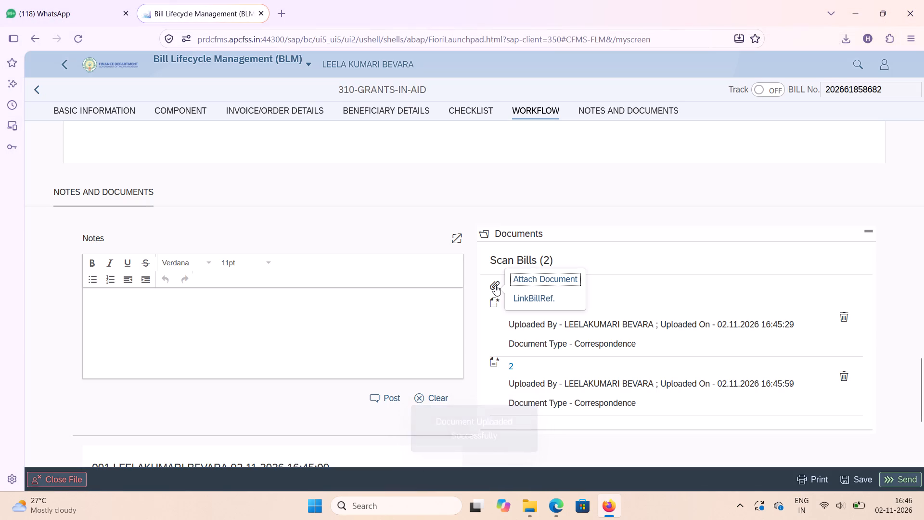
click(534, 282)
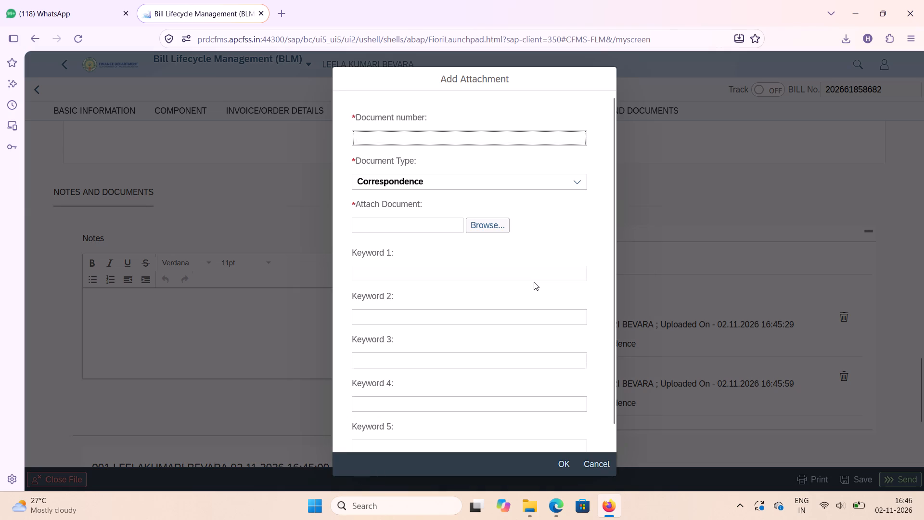
key(3)
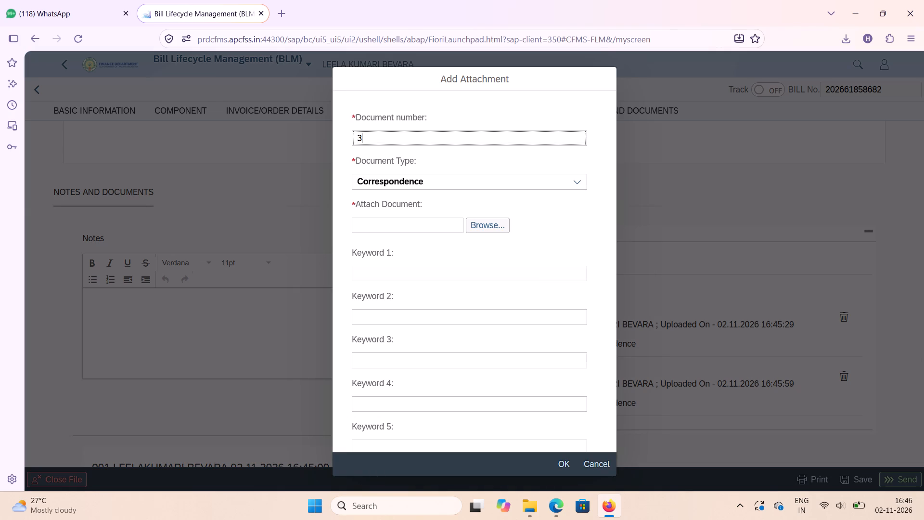
click(496, 227)
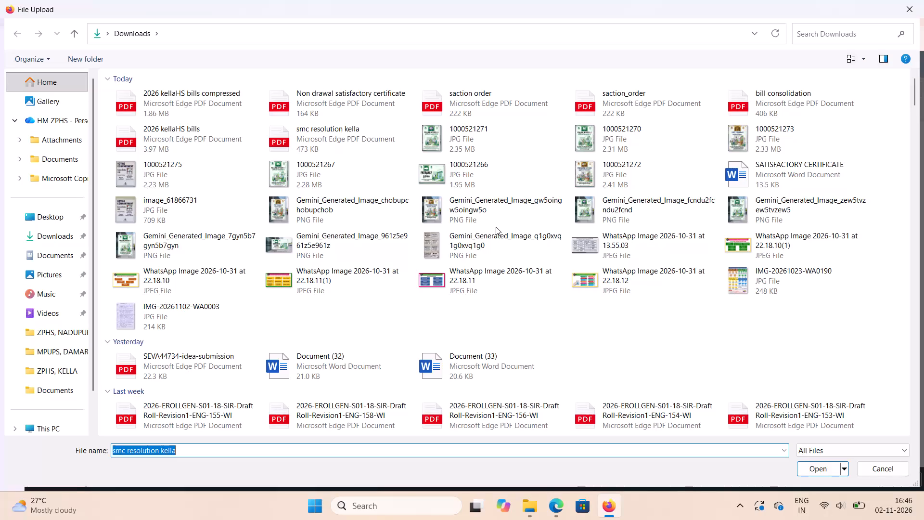
double_click(364, 104)
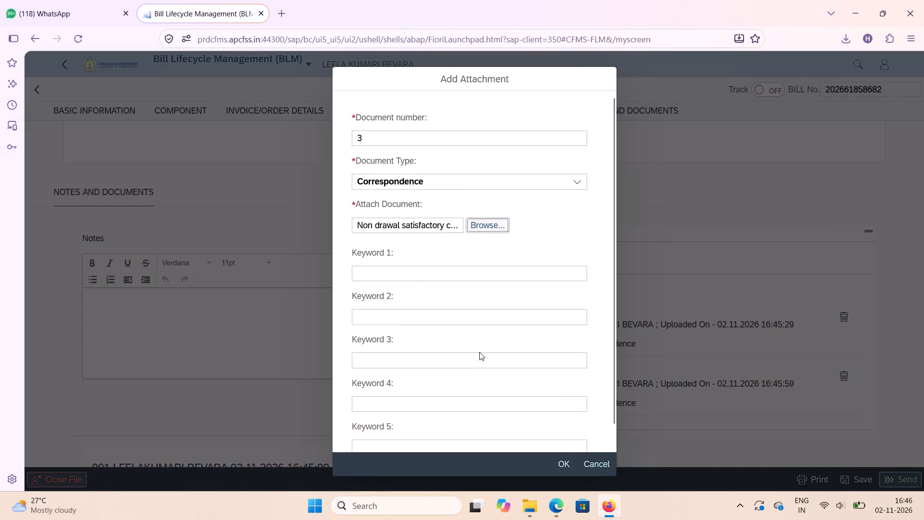
click(559, 462)
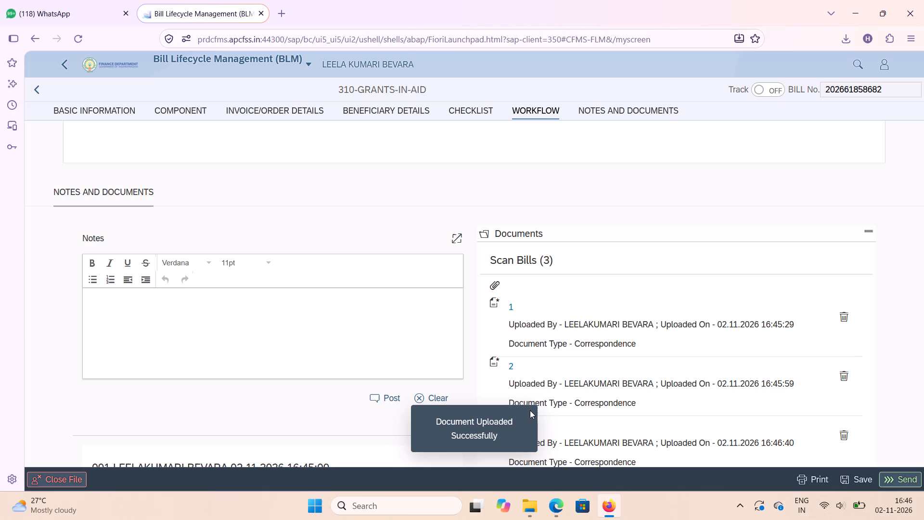
Try to attach the PDF "2026 kellaHS bills" from Downloads to Scan Bills as document number 4.
click(495, 285)
click(525, 279)
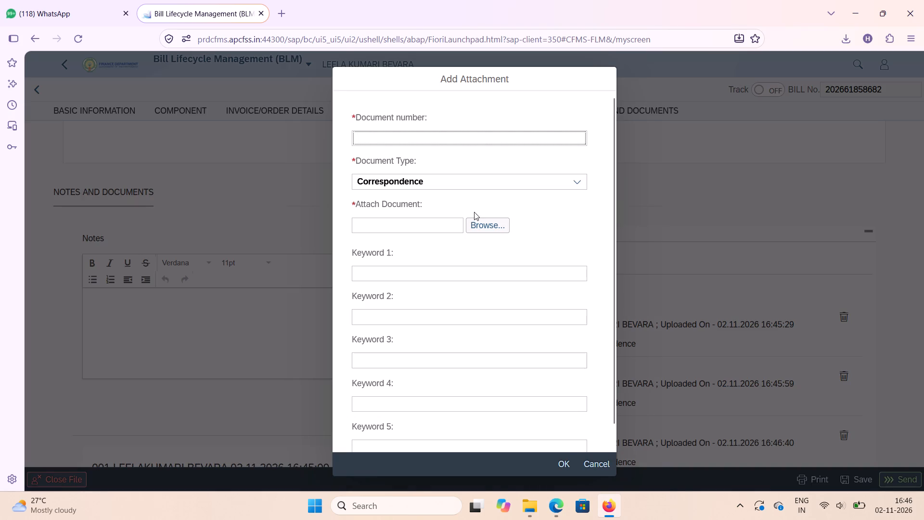
key(4)
click(493, 227)
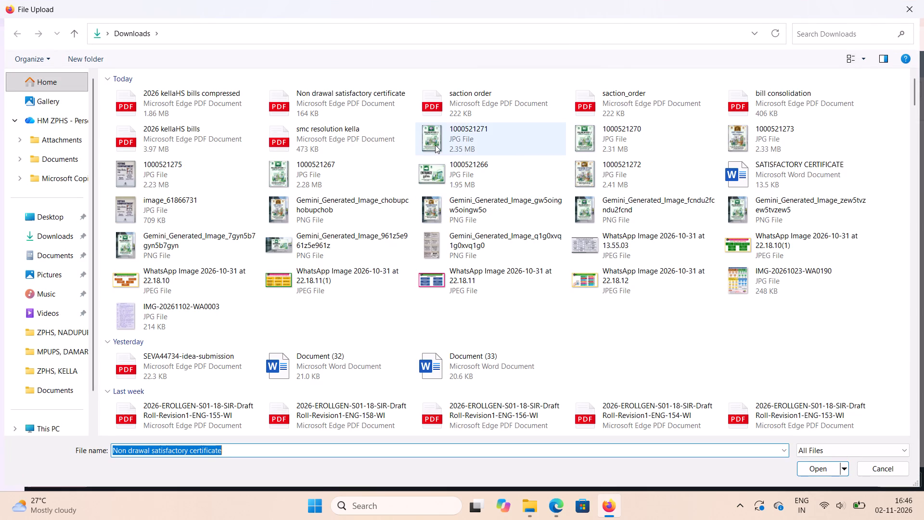
double_click(225, 136)
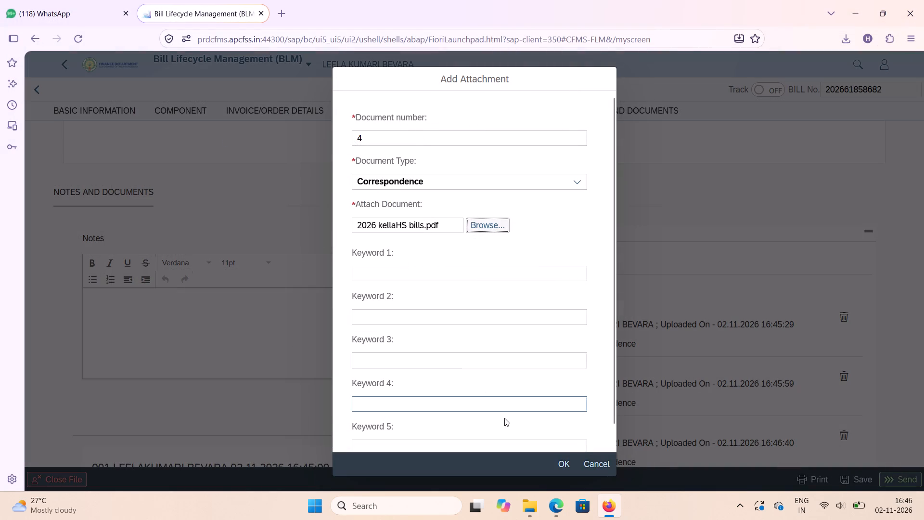
click(560, 465)
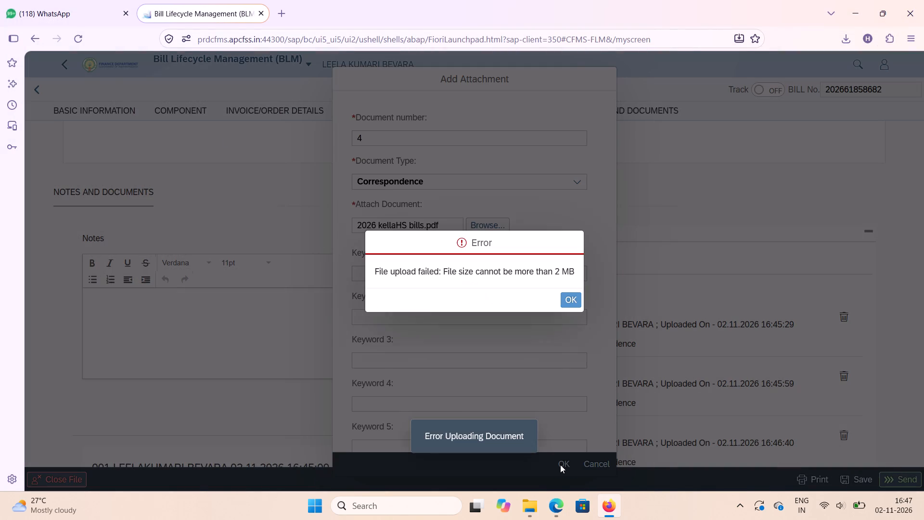
click(571, 301)
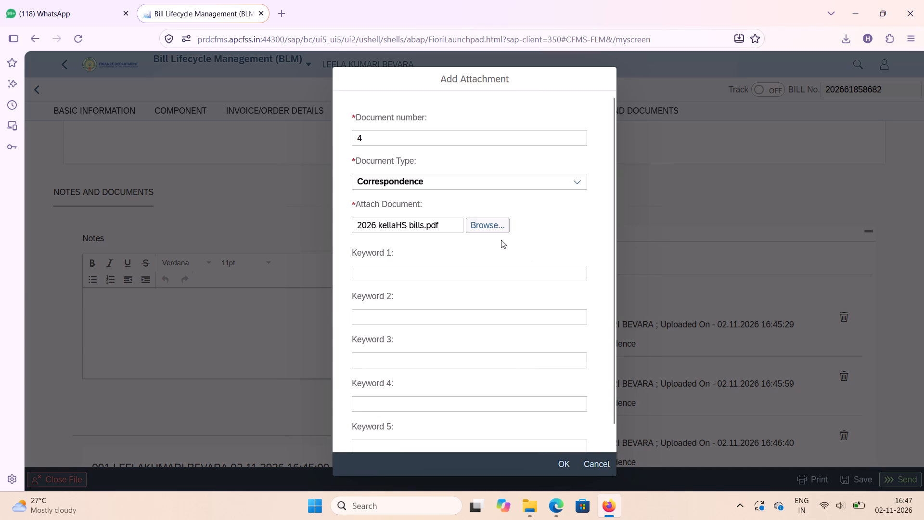
Replace the file chosen for document number 4 with the PDF "2026 kellaHS bills compressed" and upload it.
click(488, 229)
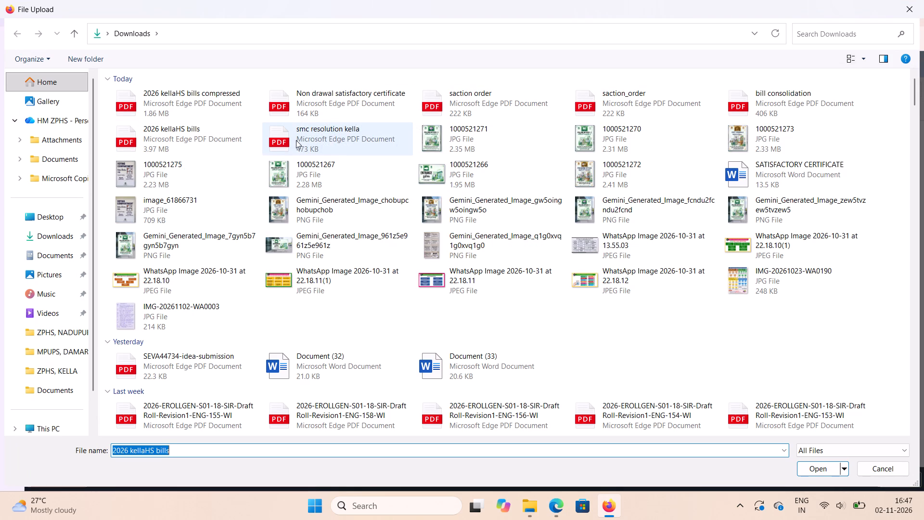
double_click(225, 97)
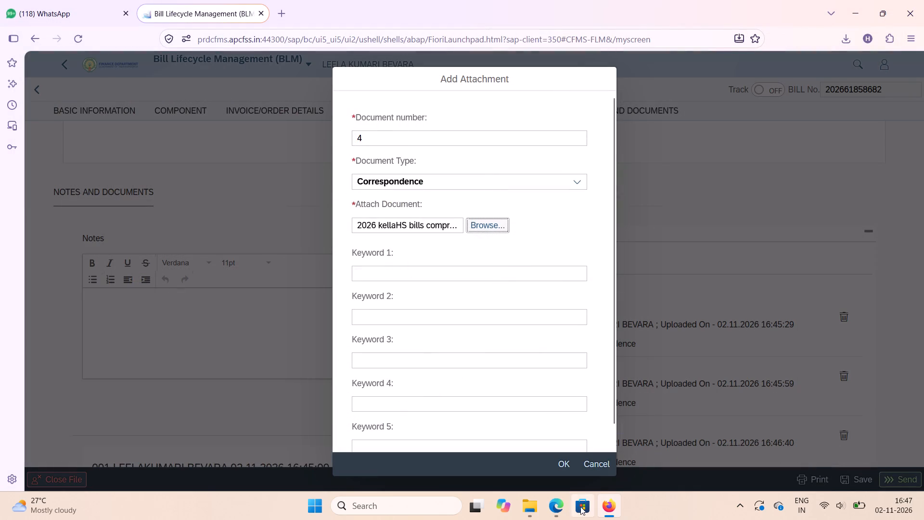
click(557, 463)
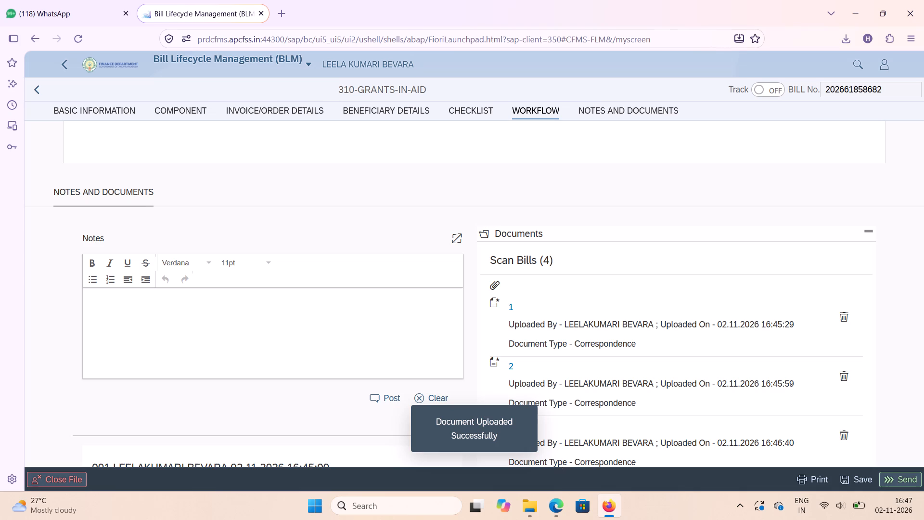
Attach the PDF "bill consolidation" from Downloads to Scan Bills as document number 5.
click(494, 283)
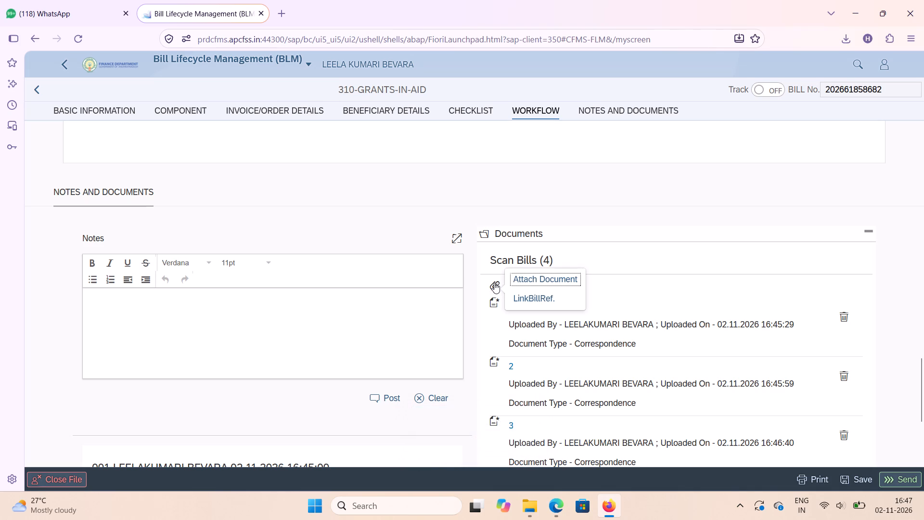
drag(715, 230, 713, 132)
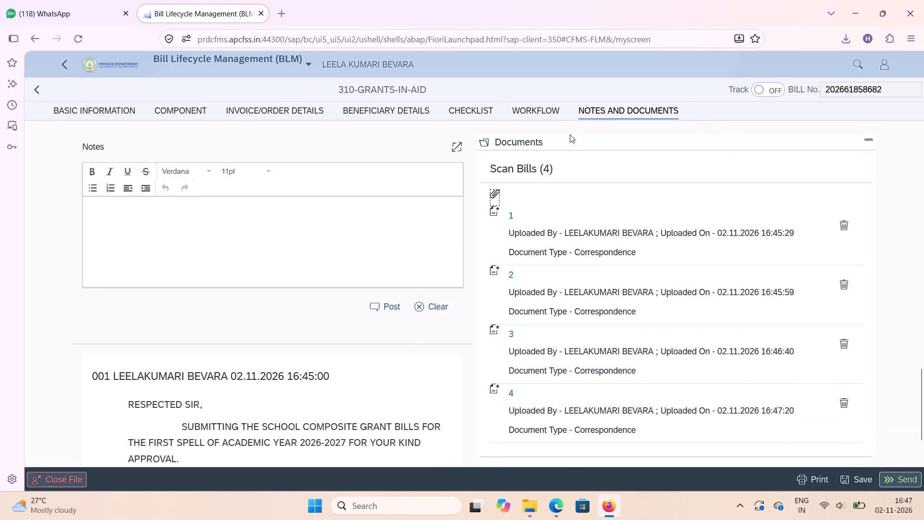
click(497, 190)
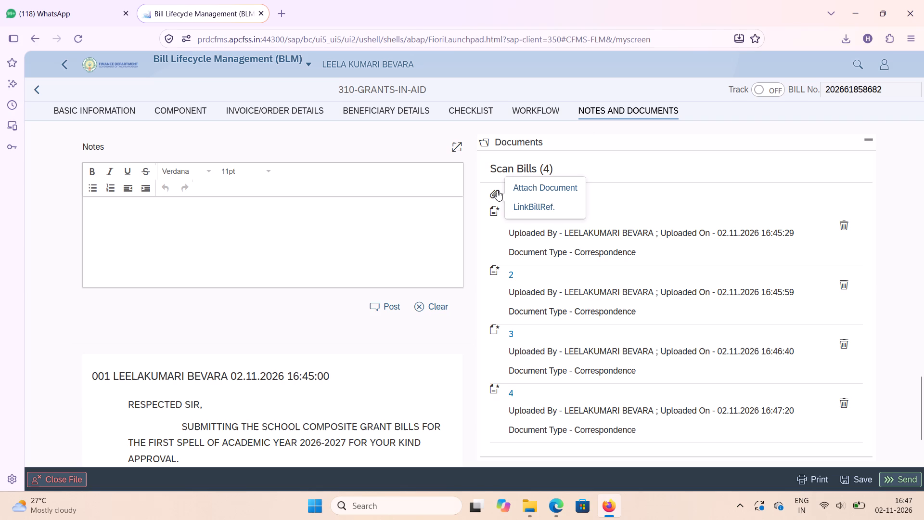
click(514, 186)
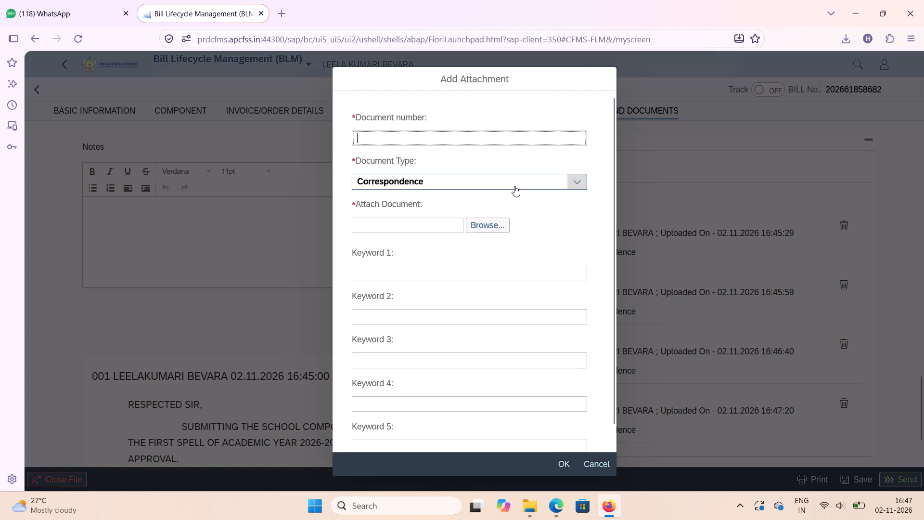
key(5)
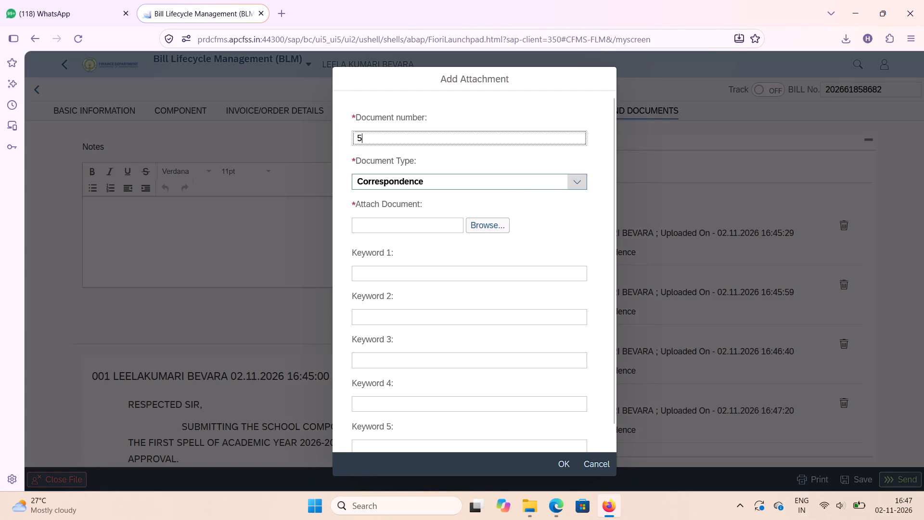
click(495, 222)
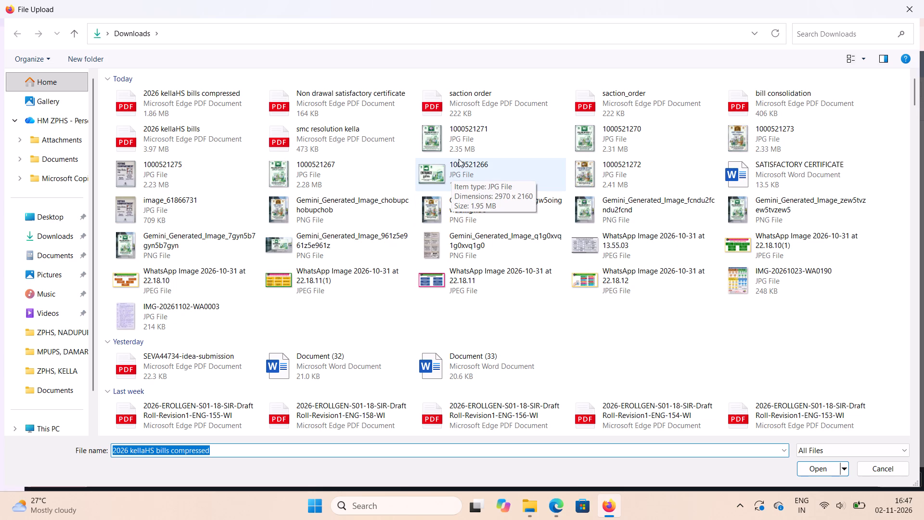
double_click(779, 104)
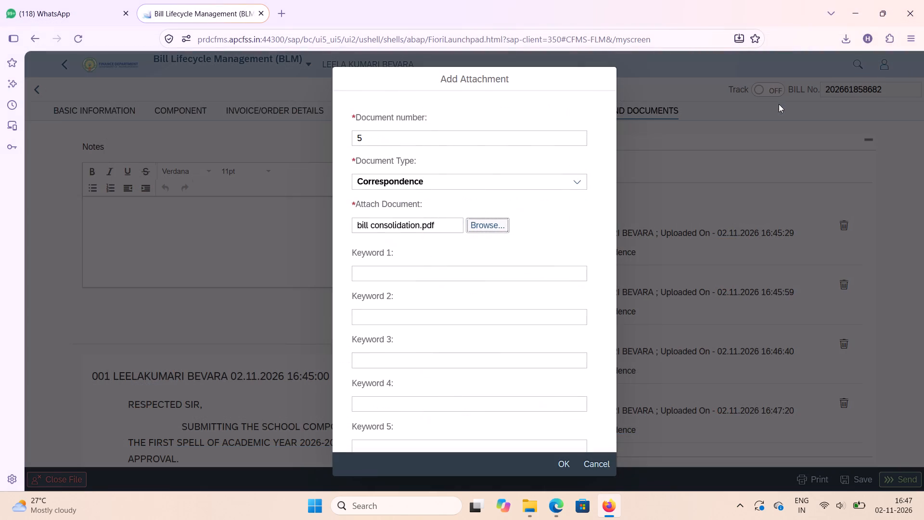
click(566, 459)
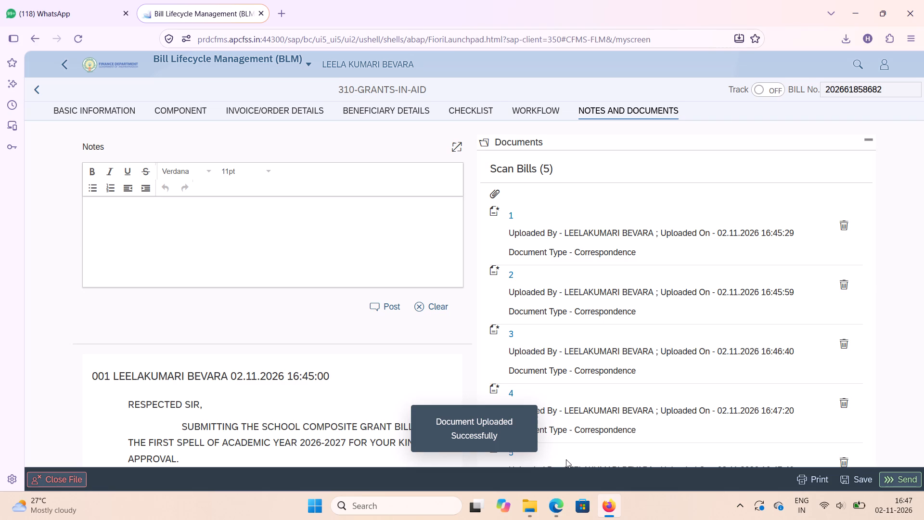
Attach the PDF "GO Ms 507" from Downloads to Scan Bills as document number 6.
drag(789, 397, 812, 321)
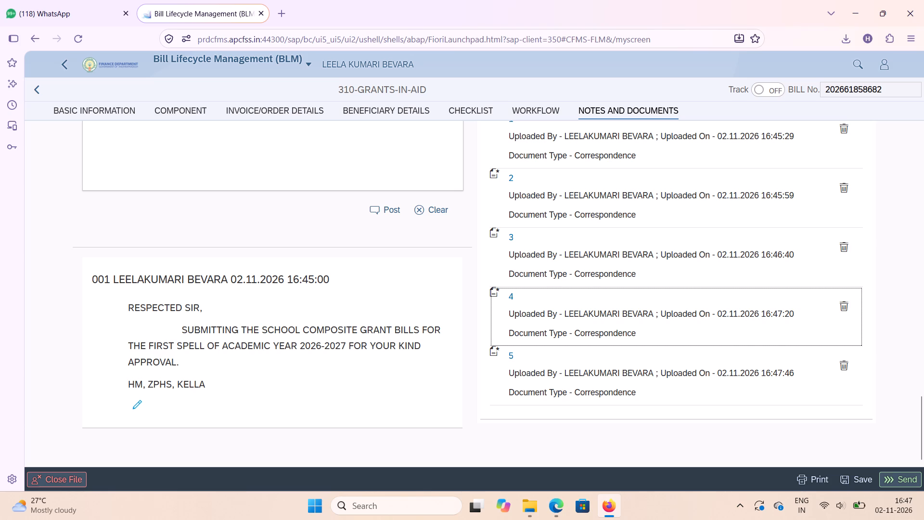
drag(734, 239, 723, 351)
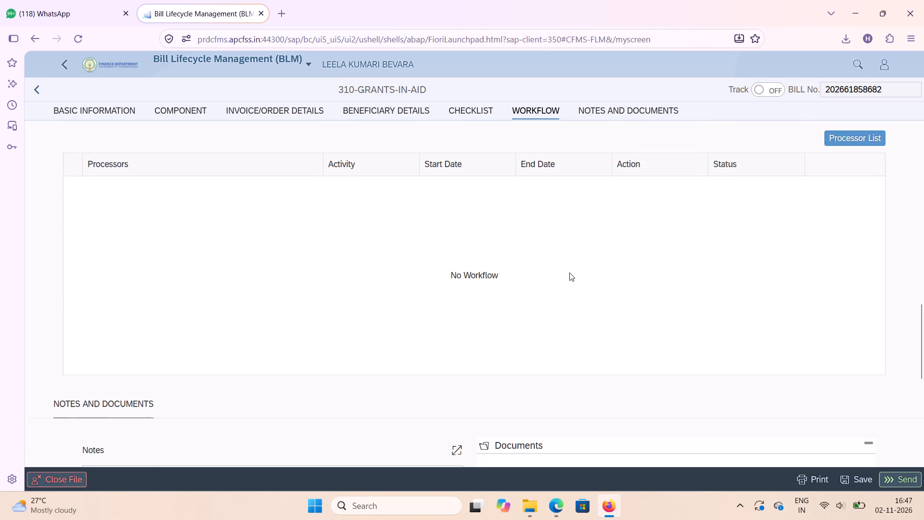
drag(754, 310, 769, 242)
drag(722, 324, 775, 221)
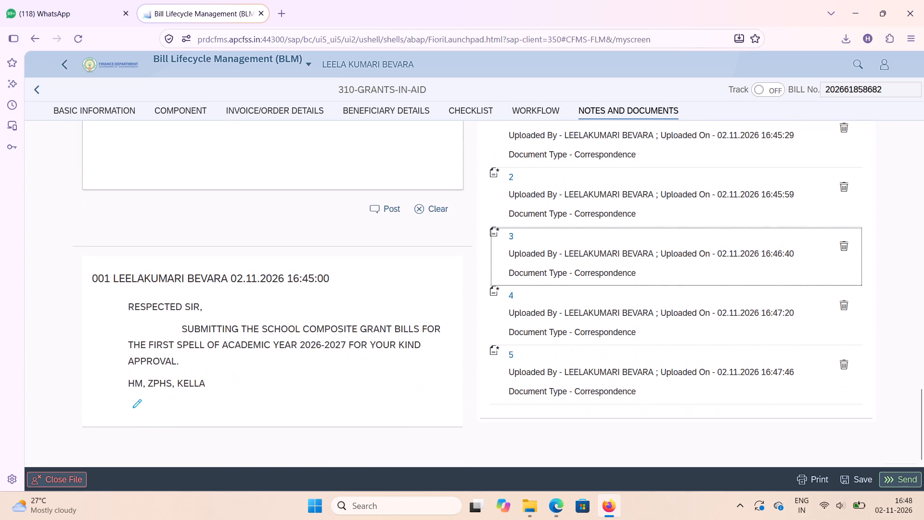
drag(772, 215, 780, 334)
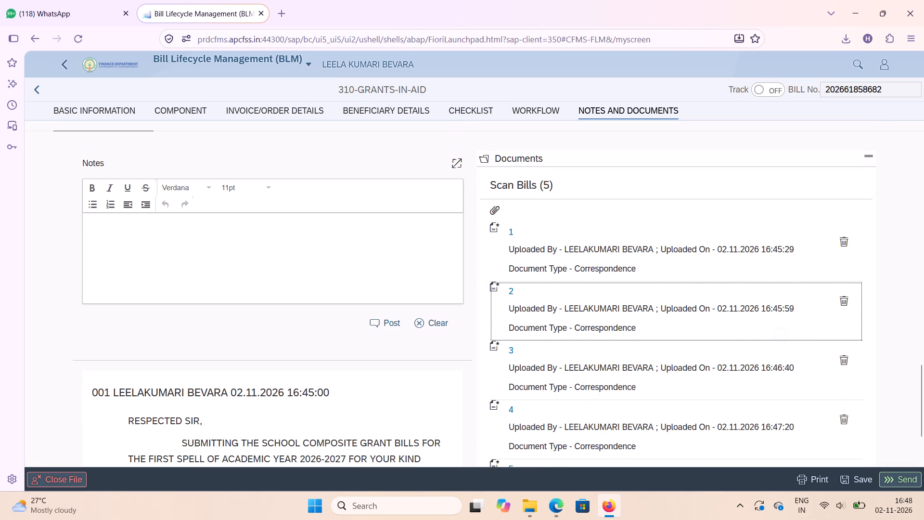
click(498, 208)
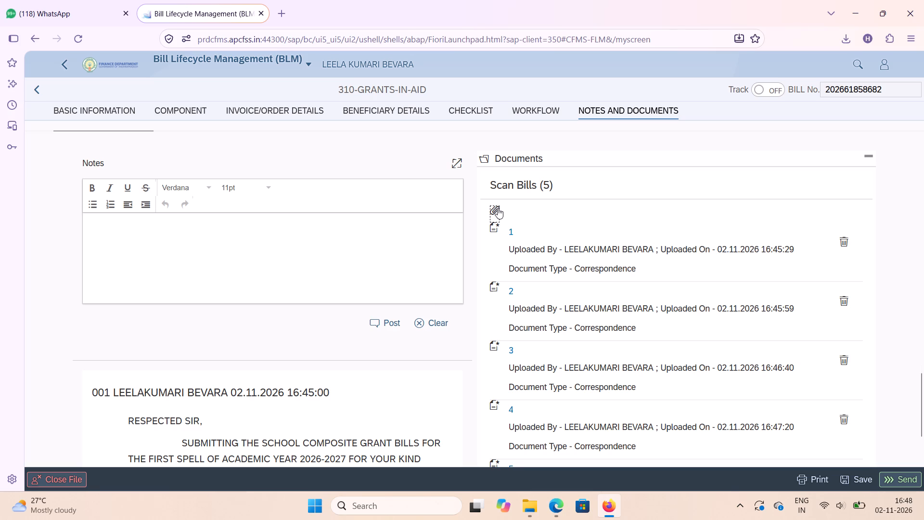
click(519, 203)
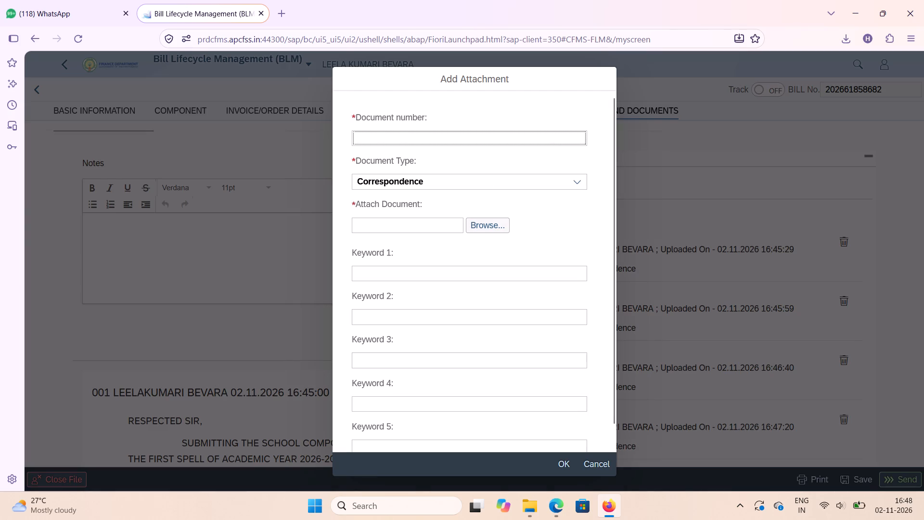
key(6)
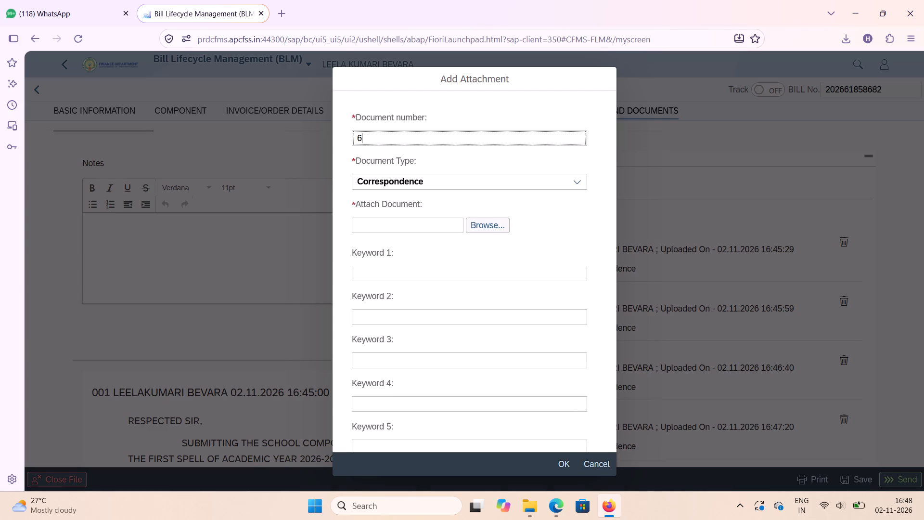
click(480, 224)
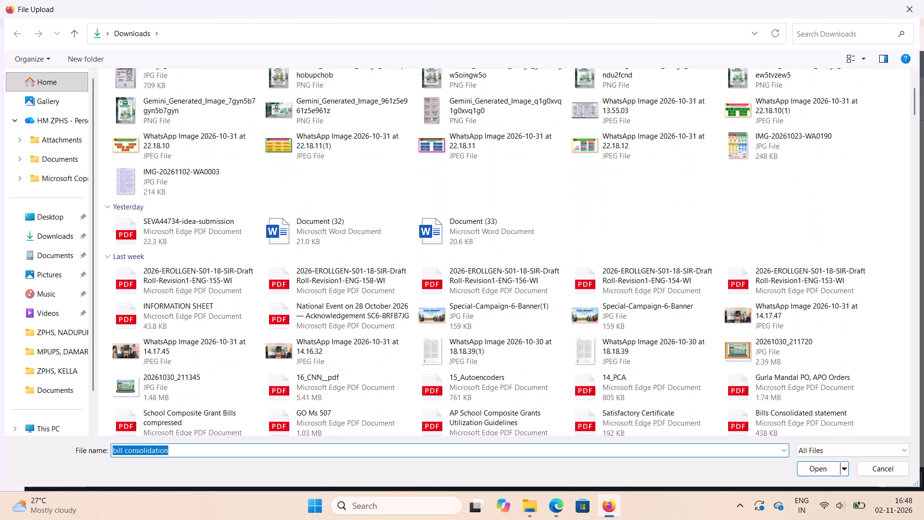
double_click(359, 426)
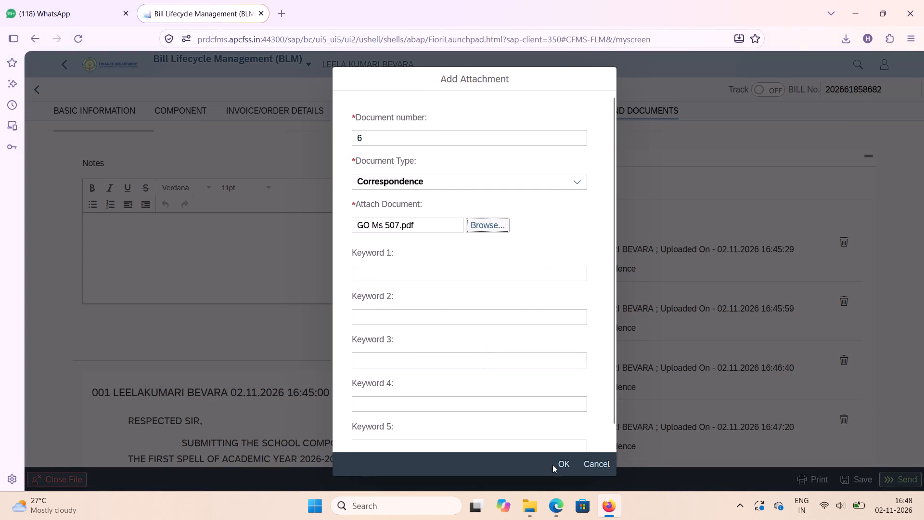
click(559, 465)
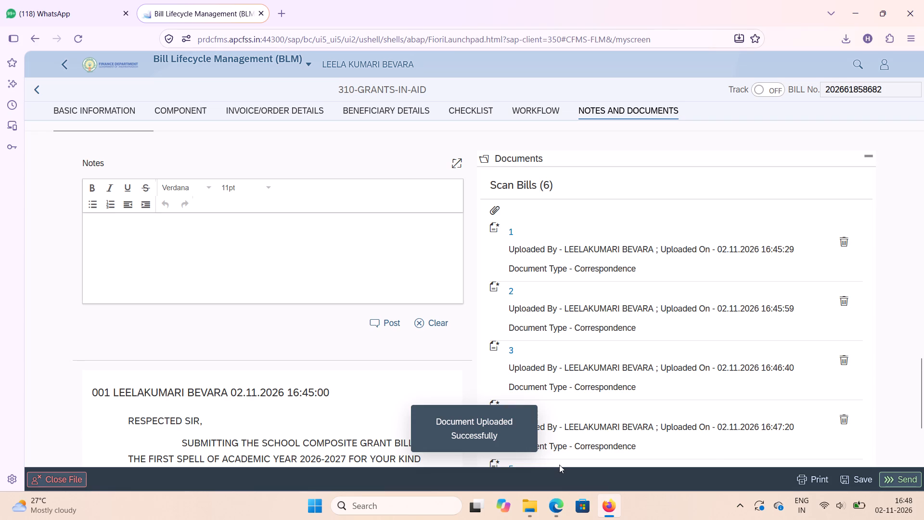
Save the 310-Grants-in-Aid bill with its posted note and scanned documents.
drag(762, 396, 789, 328)
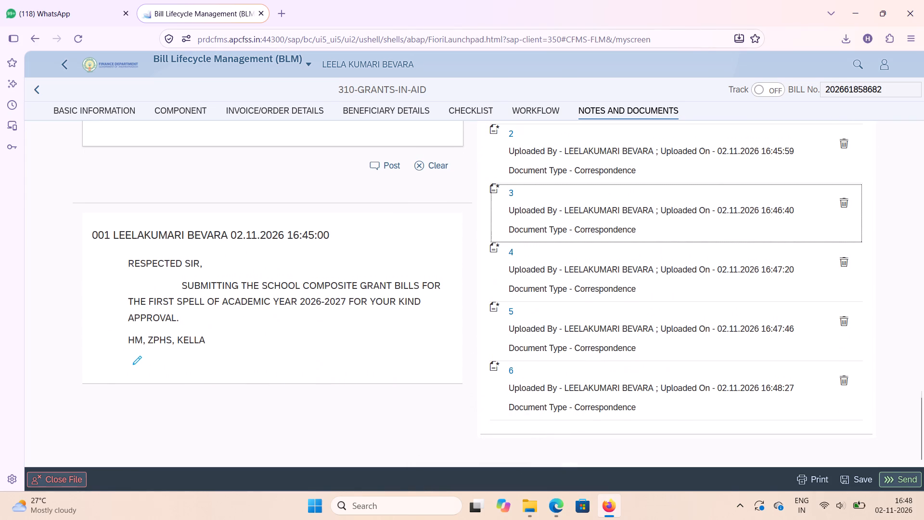
click(865, 476)
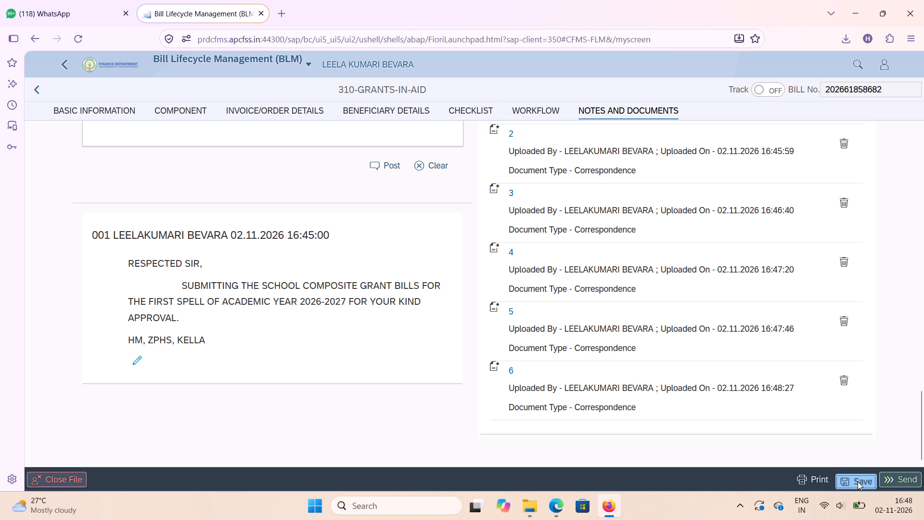
double_click(861, 481)
click(861, 481)
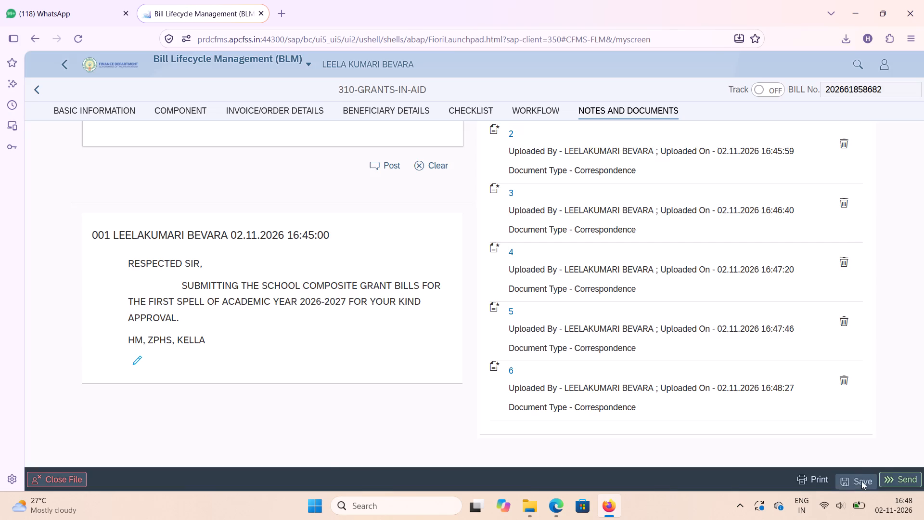
Send the saved 310-Grants-in-Aid bill to the next approver for processing.
click(897, 484)
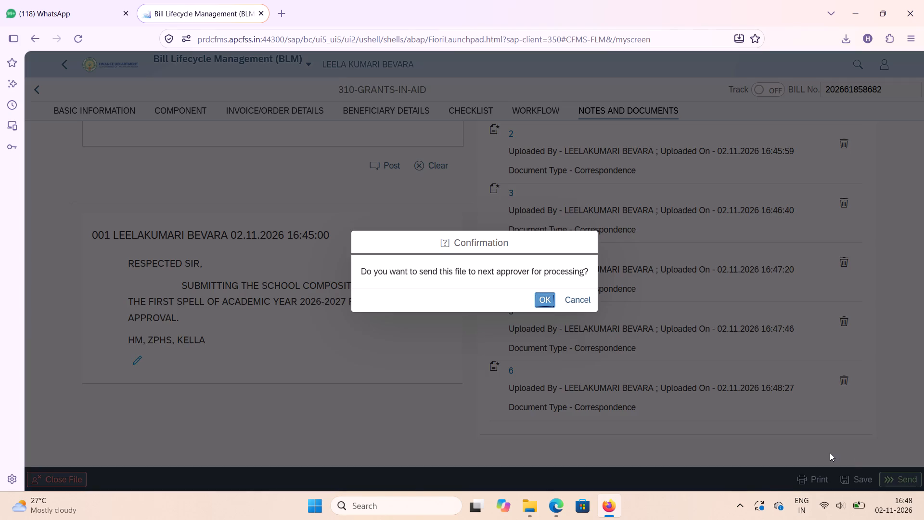
click(549, 301)
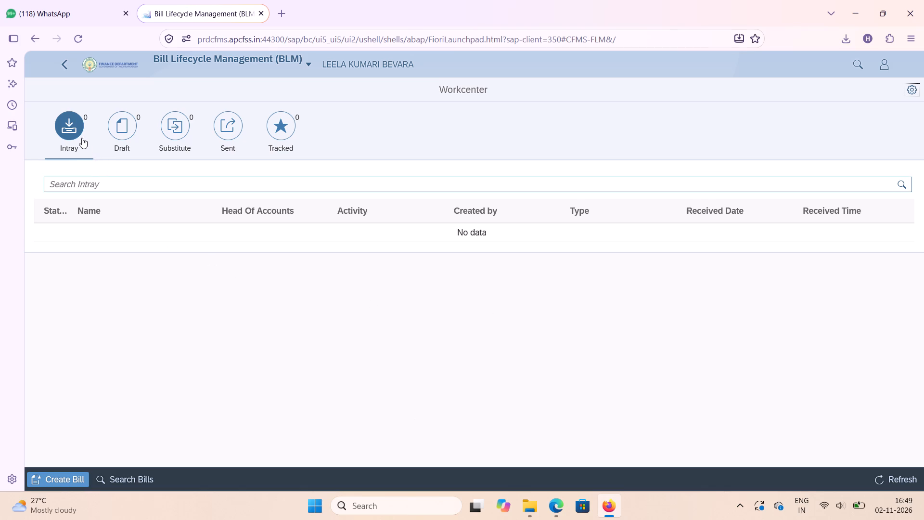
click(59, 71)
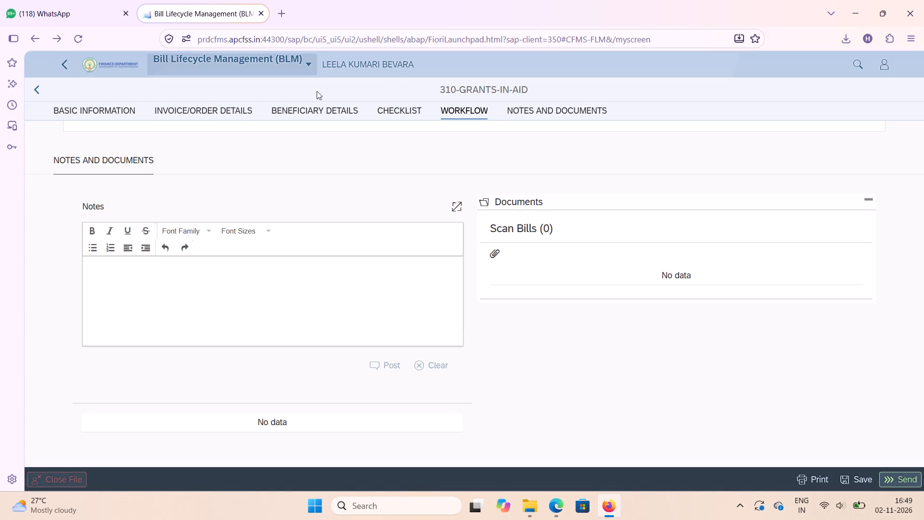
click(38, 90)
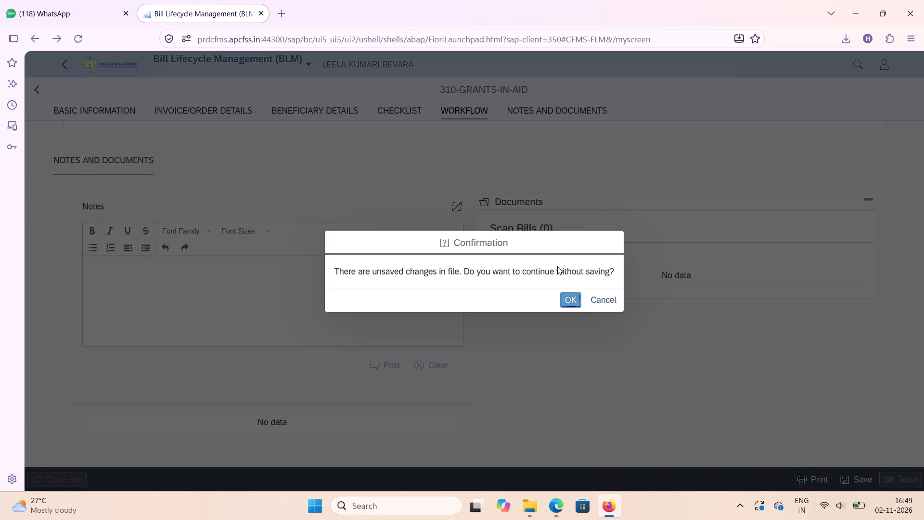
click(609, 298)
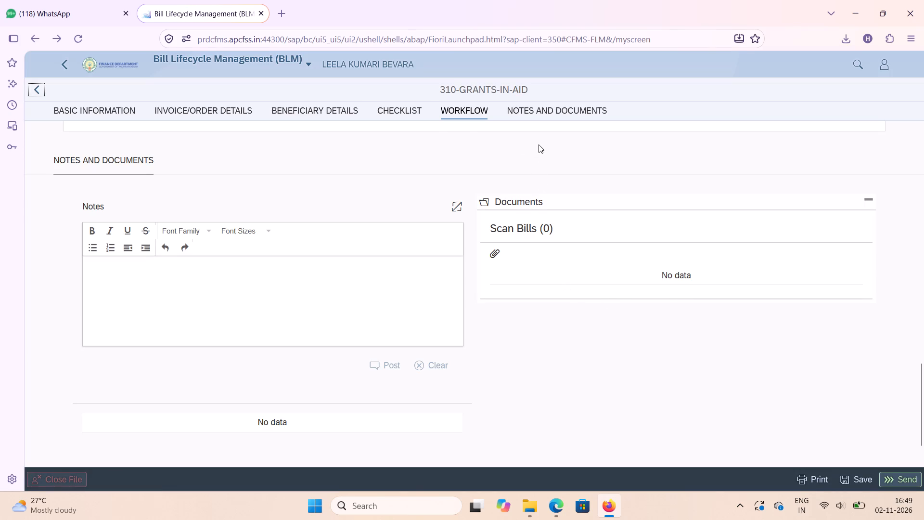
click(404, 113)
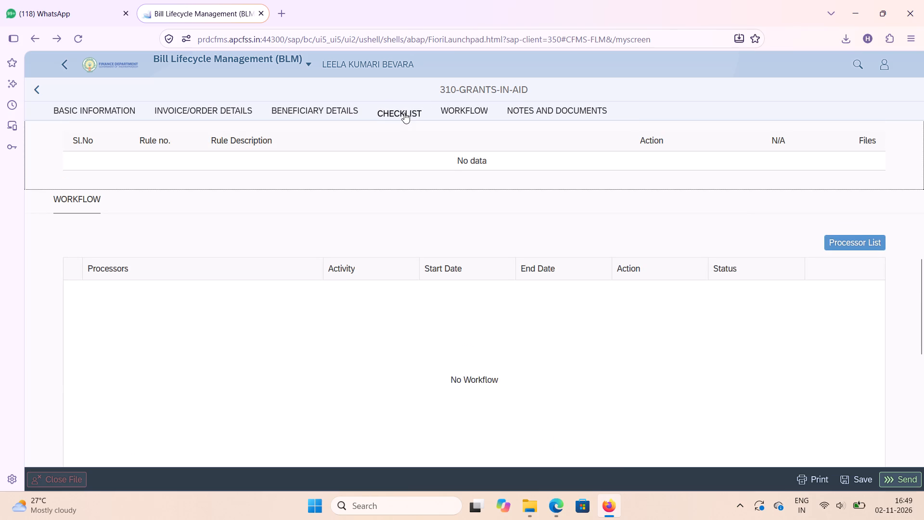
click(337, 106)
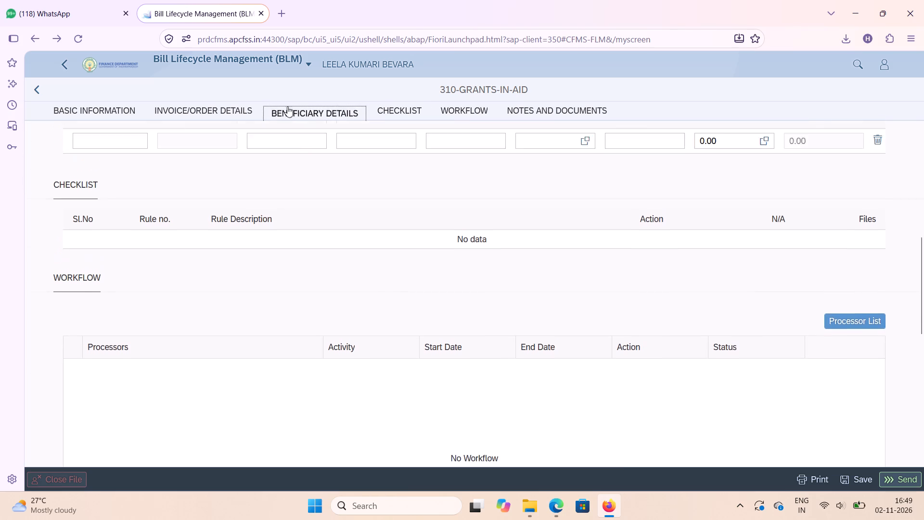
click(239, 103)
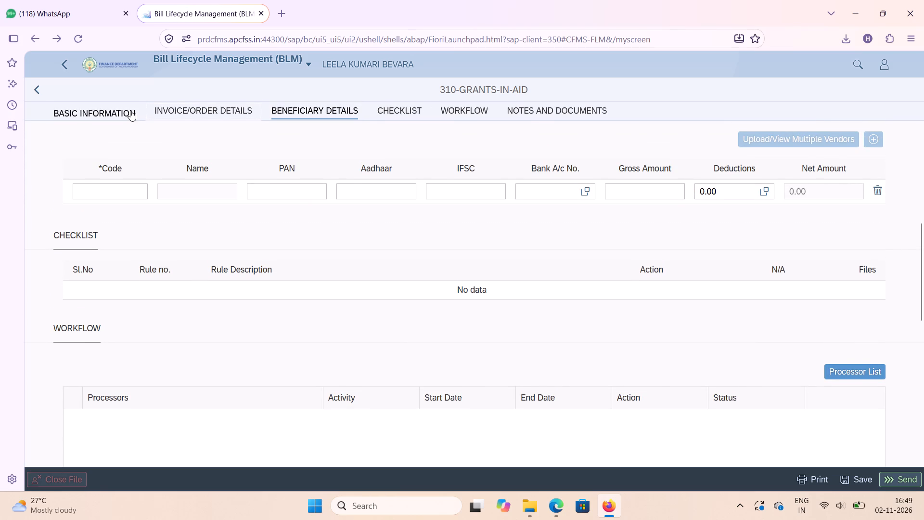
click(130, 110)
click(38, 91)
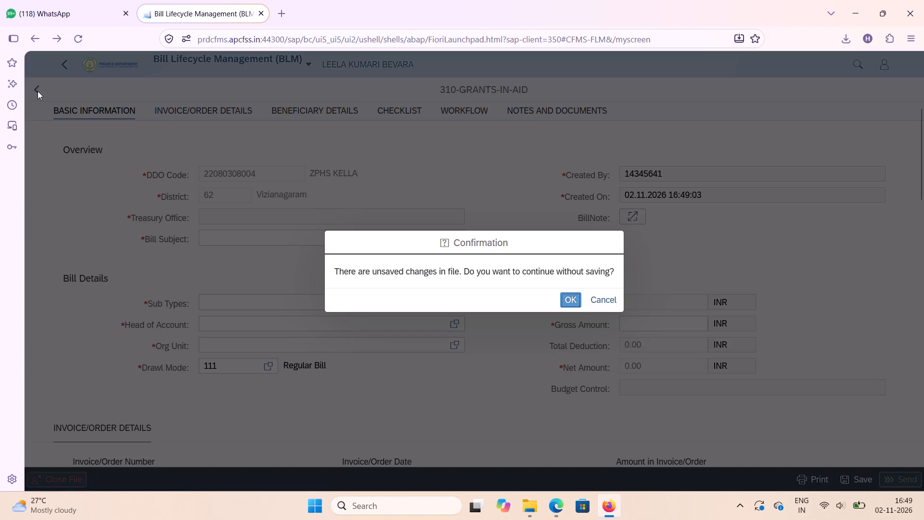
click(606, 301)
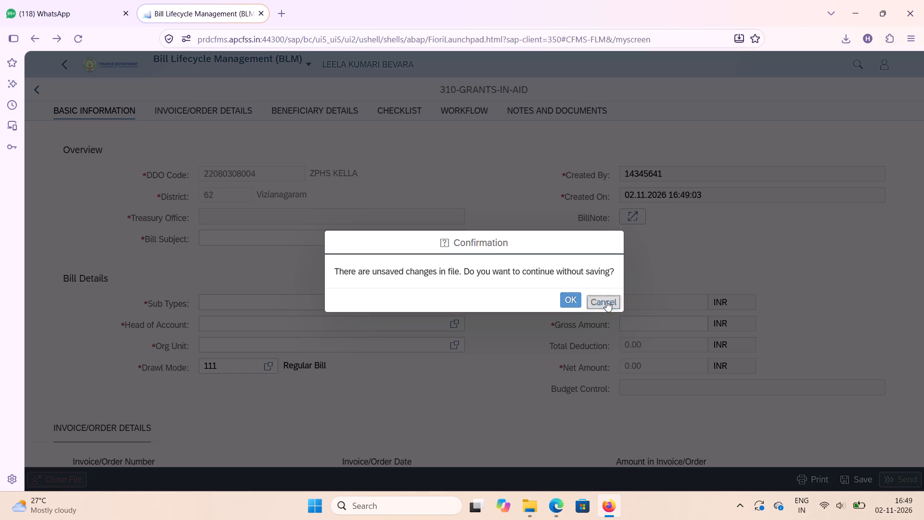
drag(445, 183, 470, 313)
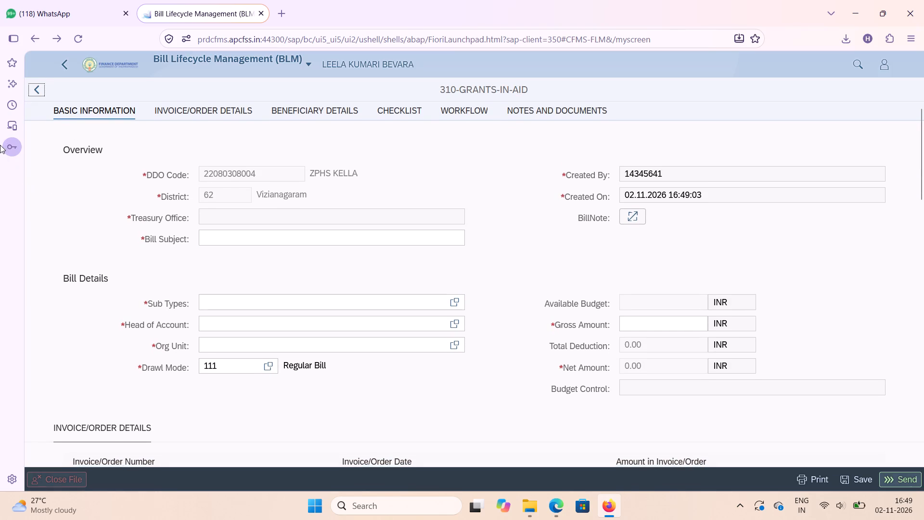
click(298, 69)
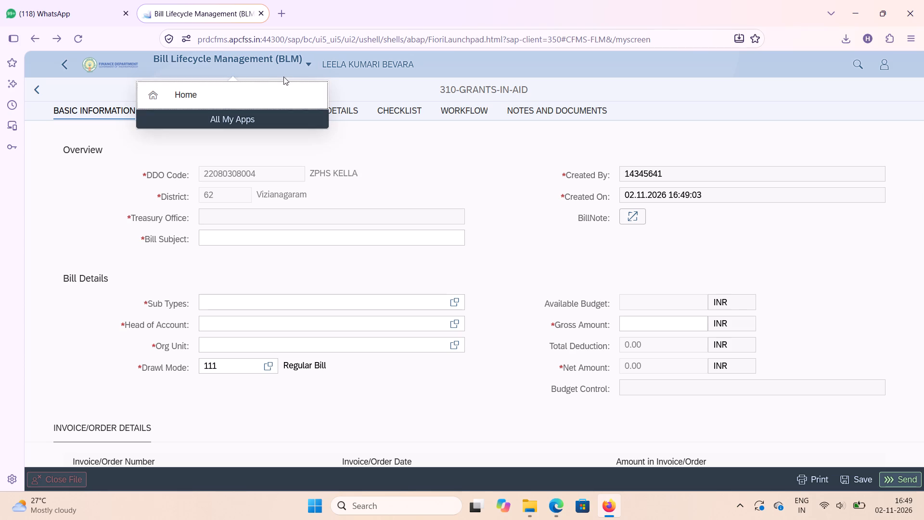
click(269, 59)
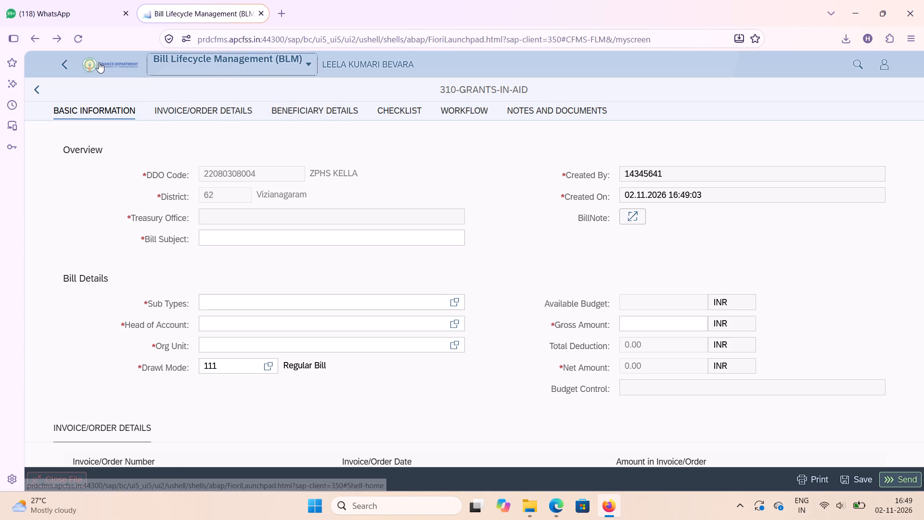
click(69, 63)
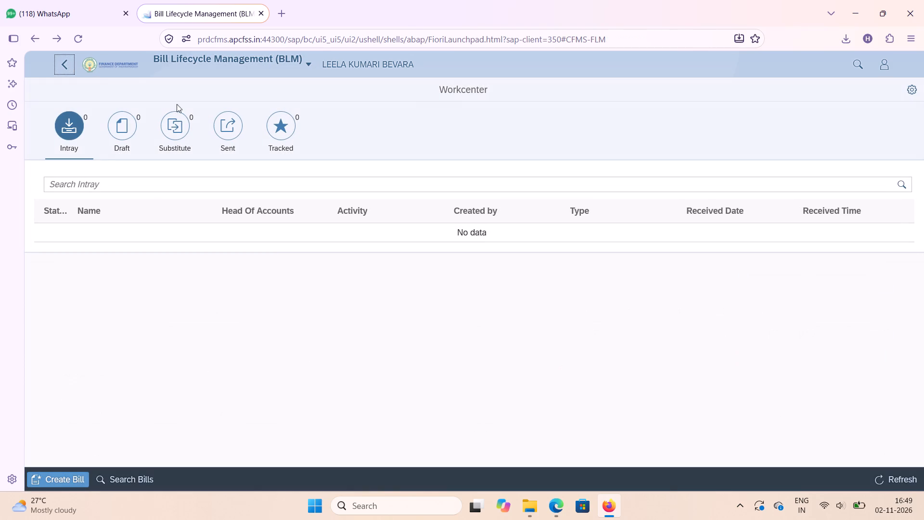
Review the School Composite Grant bill's basic information and workflow from the Sent list, and return to the Workcenter.
click(232, 135)
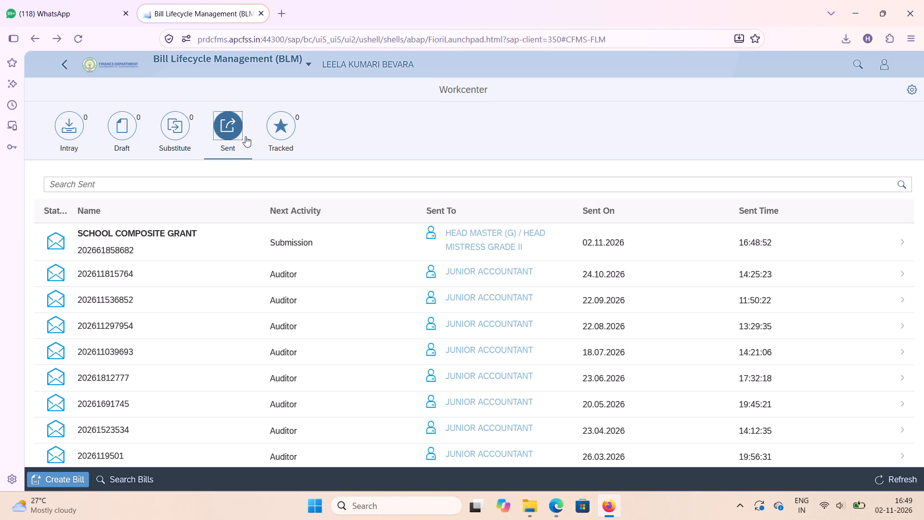
double_click(195, 242)
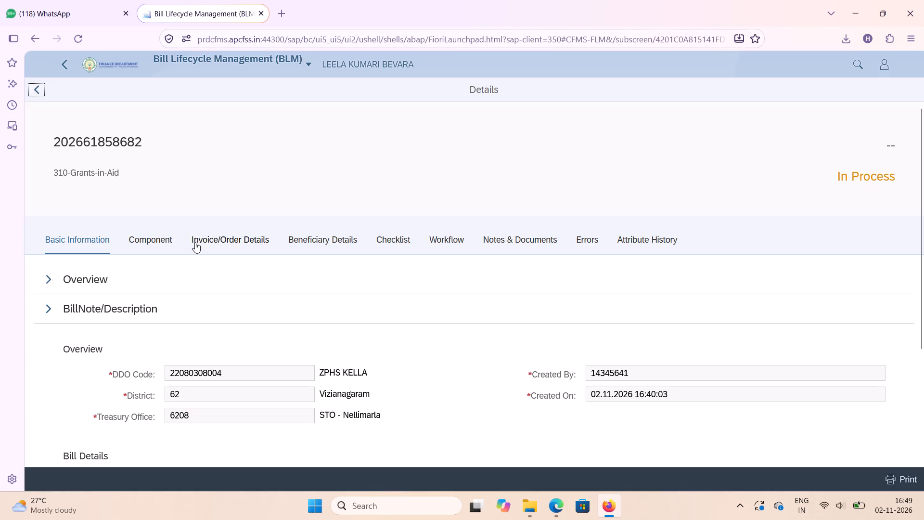
drag(172, 330, 162, 270)
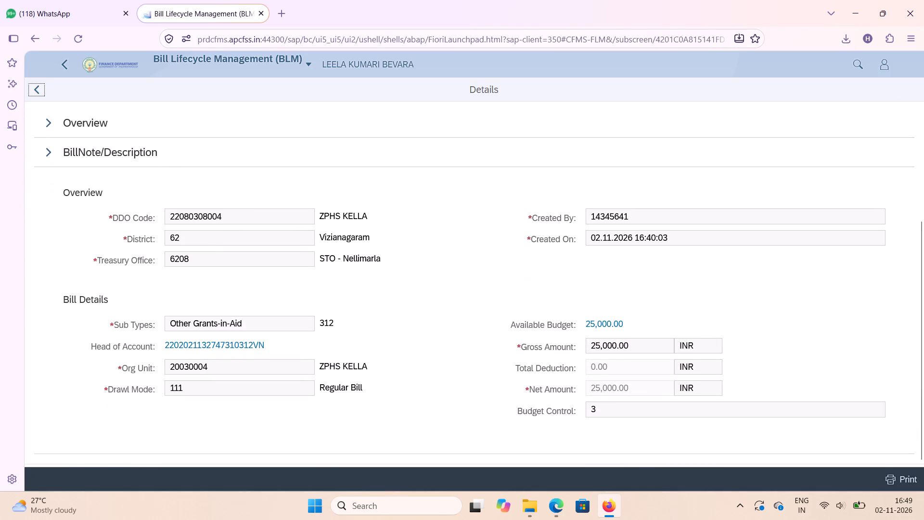
drag(174, 336, 157, 255)
drag(198, 268, 216, 343)
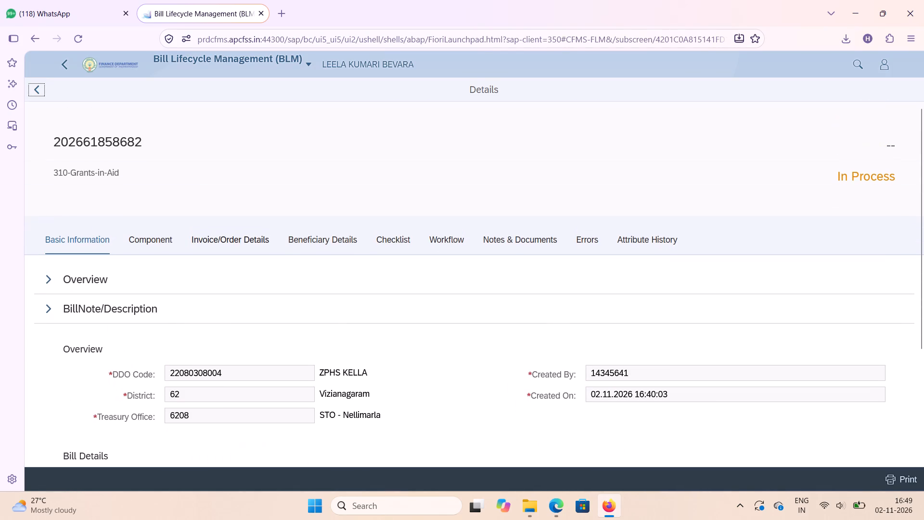
click(448, 241)
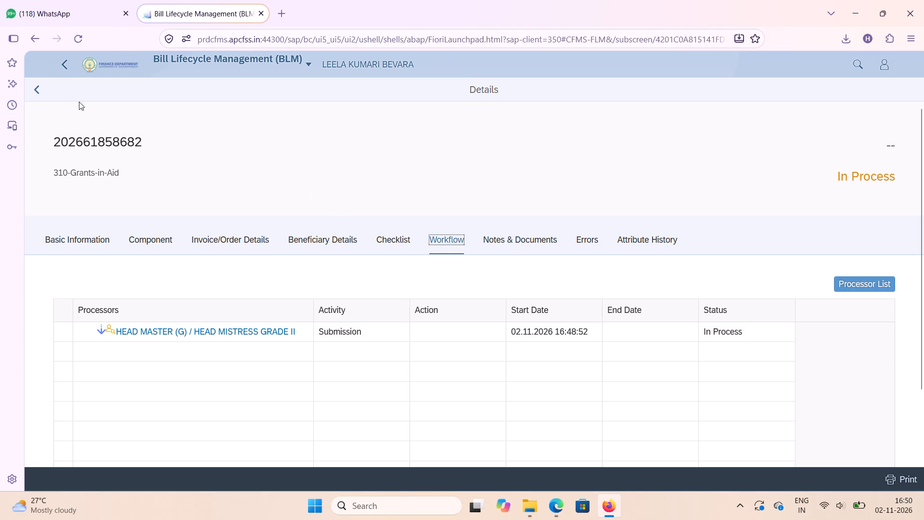
click(38, 89)
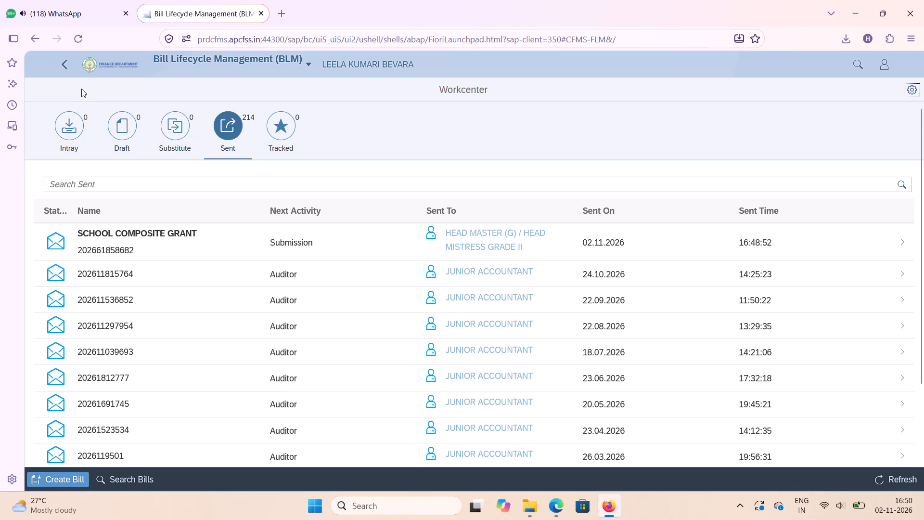
click(225, 126)
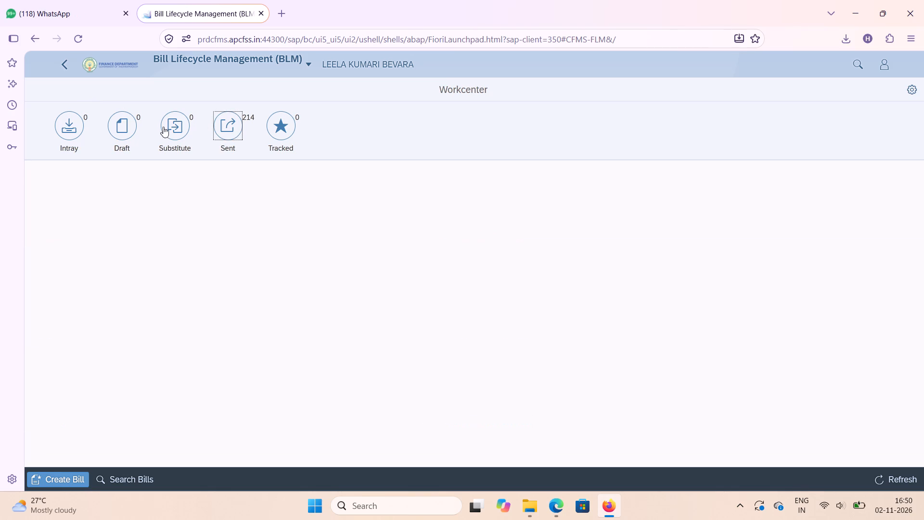
Open the School Composite Grant bill from the Intray.
click(77, 119)
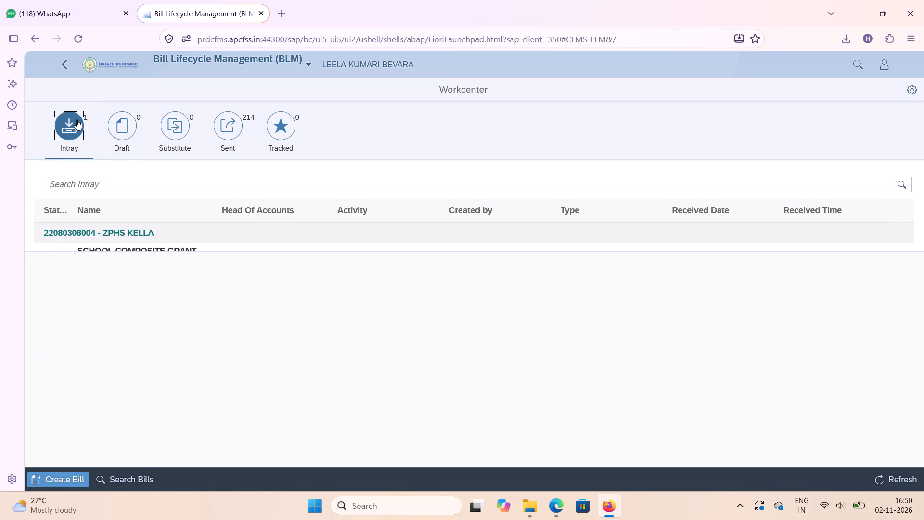
click(342, 261)
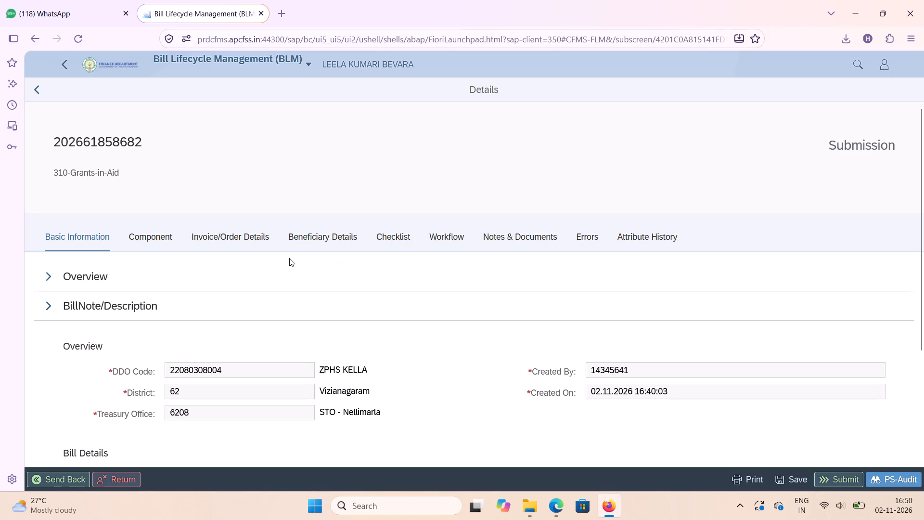
Post a new note on the bill reading "RESPECTED SIR," followed by the body and sign-off copied from the earlier posted note.
click(505, 237)
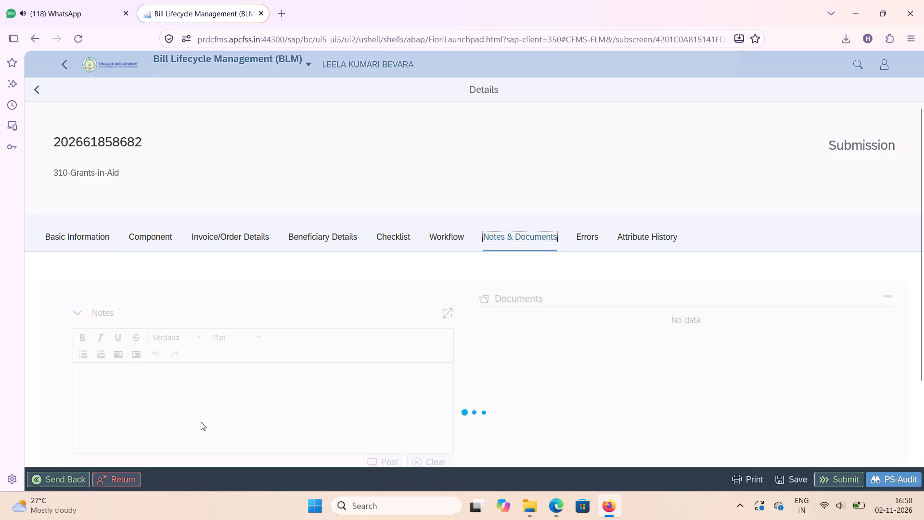
click(184, 377)
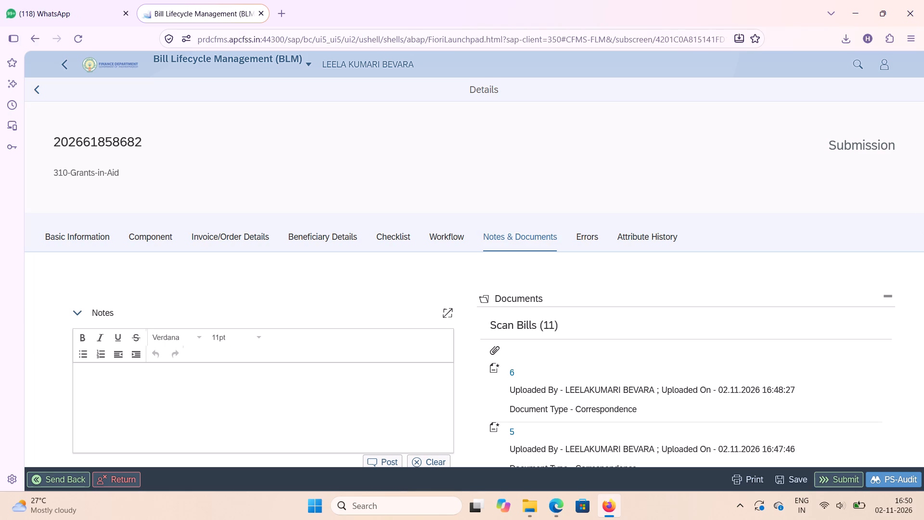
text(RESPECTED SIR,)
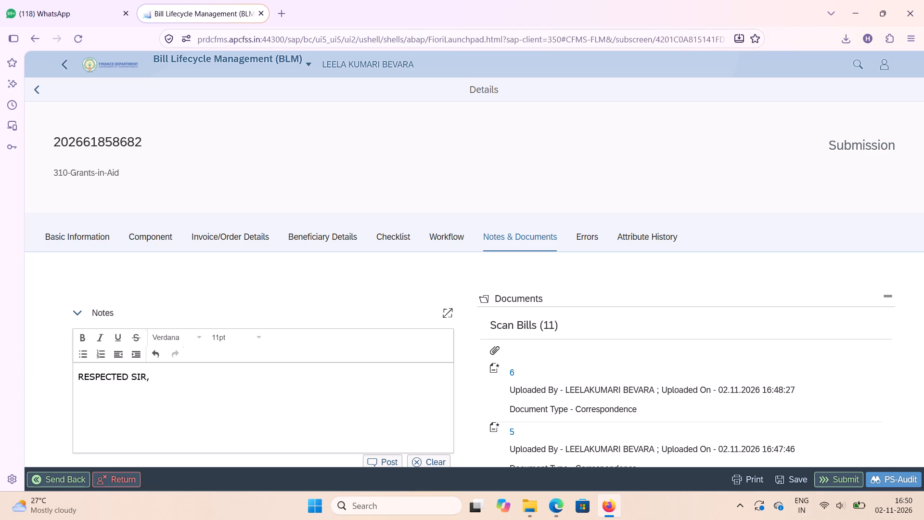
drag(391, 283, 420, 199)
drag(388, 297, 405, 194)
drag(412, 285, 415, 241)
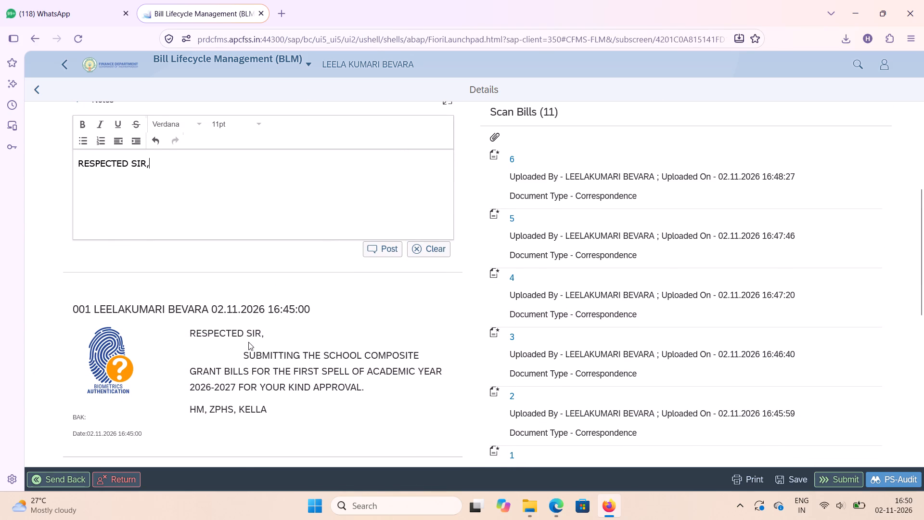
drag(240, 357, 285, 369)
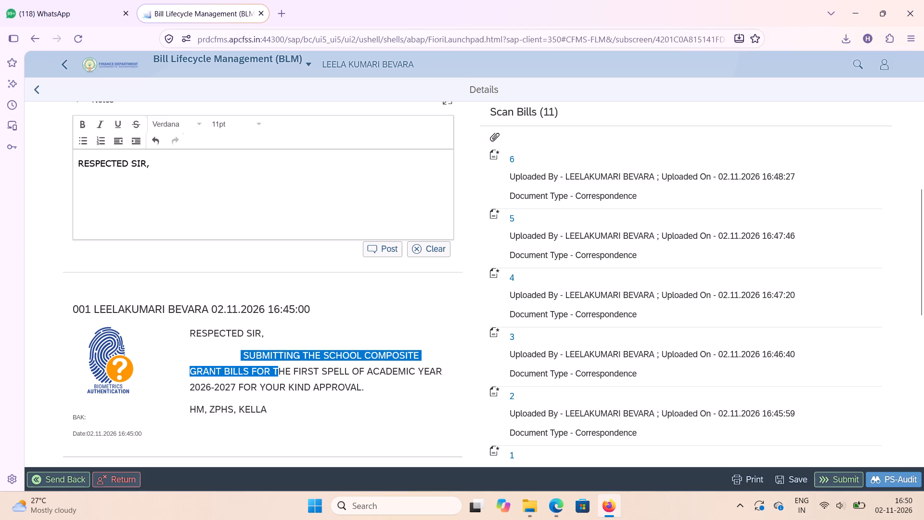
drag(285, 369, 385, 411)
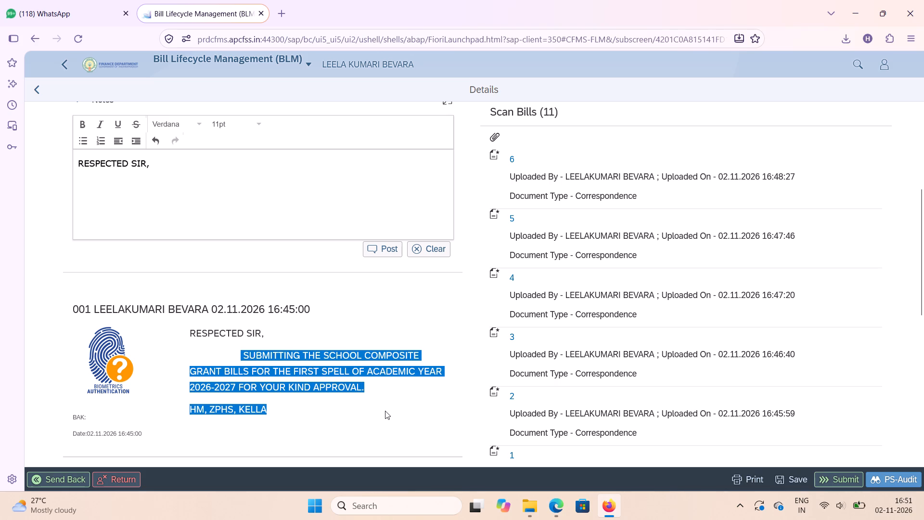
key(ctrl+c)
click(385, 411)
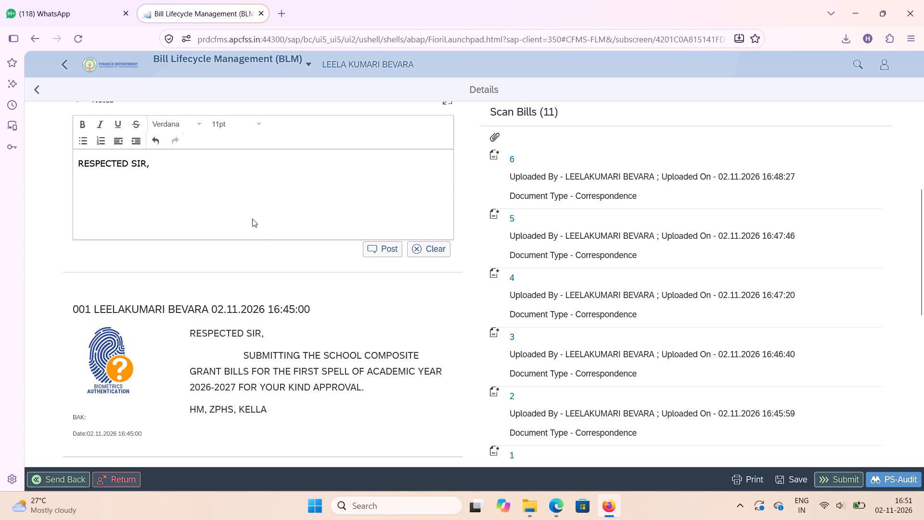
double_click(150, 183)
click(150, 183)
key(Return)
key(ctrl+v)
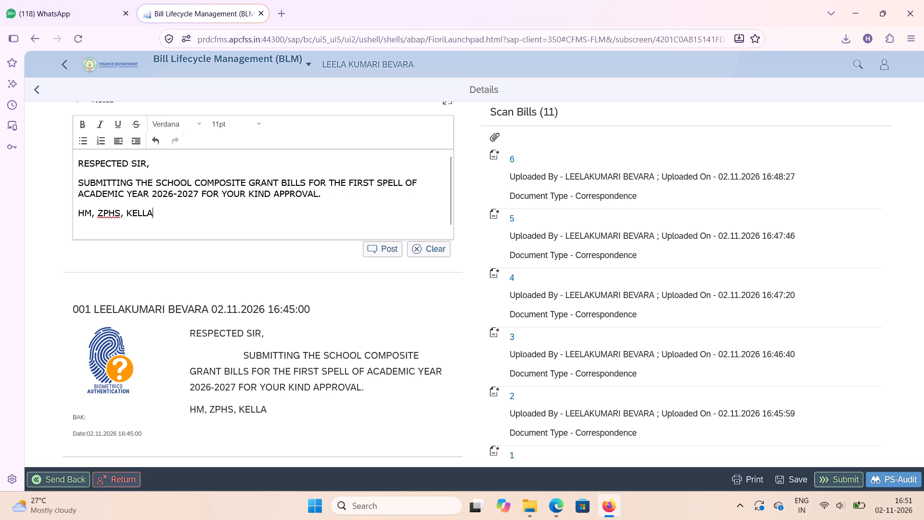
click(388, 253)
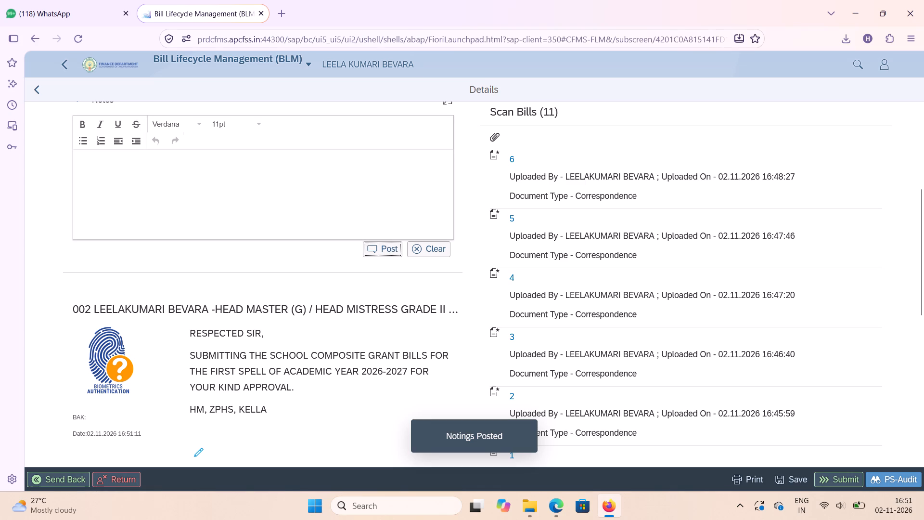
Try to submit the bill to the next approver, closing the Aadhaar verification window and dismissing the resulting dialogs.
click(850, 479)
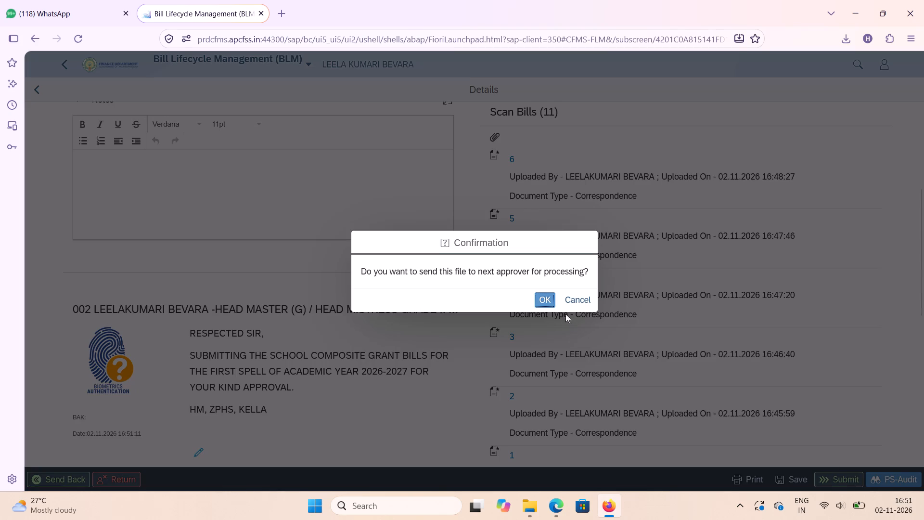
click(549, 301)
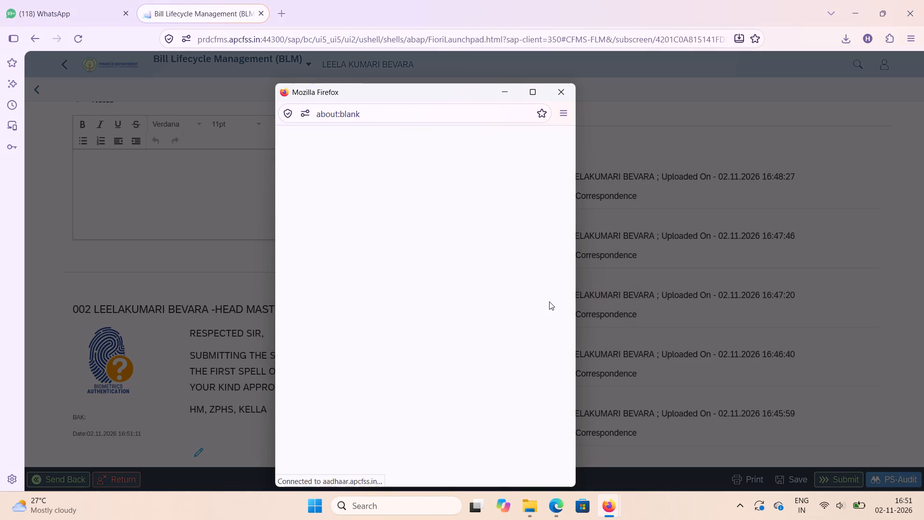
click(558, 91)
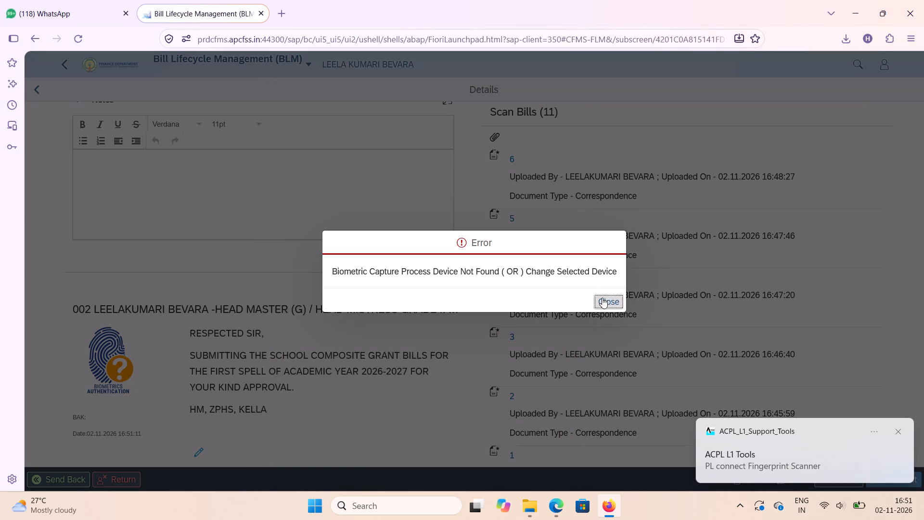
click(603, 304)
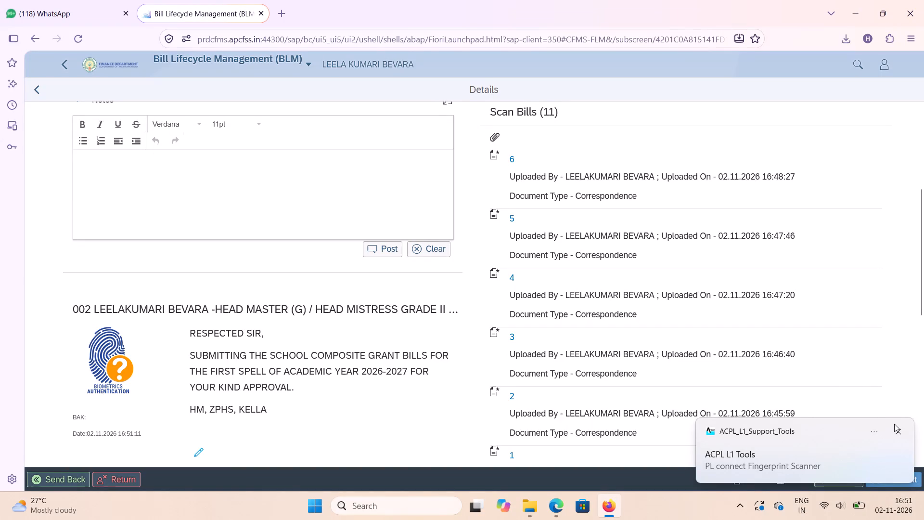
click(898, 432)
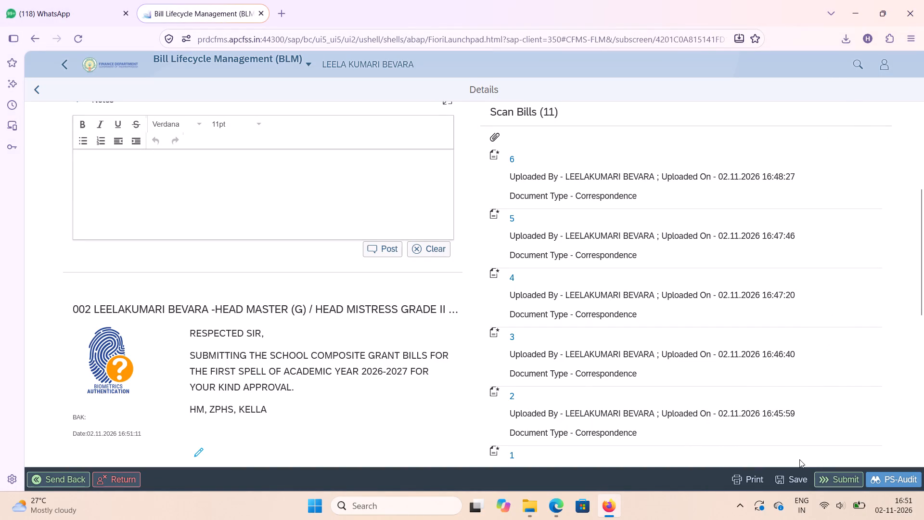
Save the School Composite Grant bill with its newly posted note.
click(796, 477)
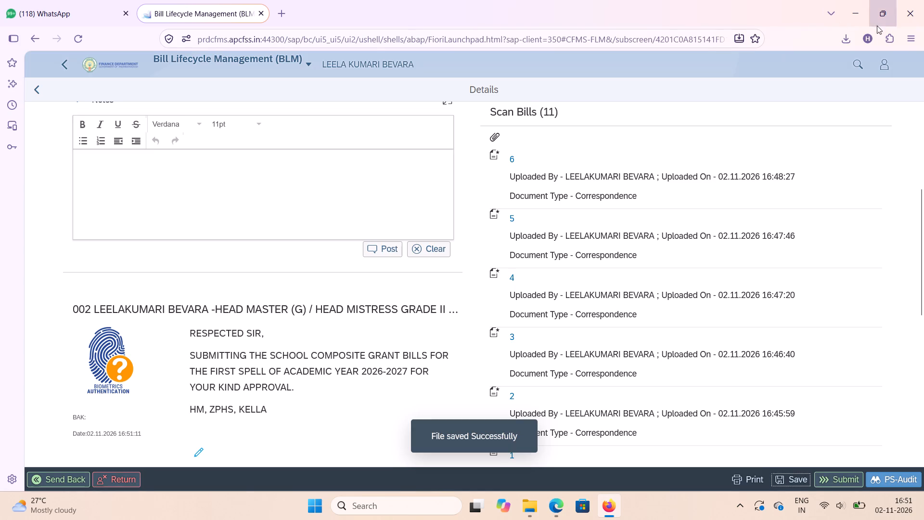
Close the browser and the Downloads folder window to return to the desktop.
click(912, 13)
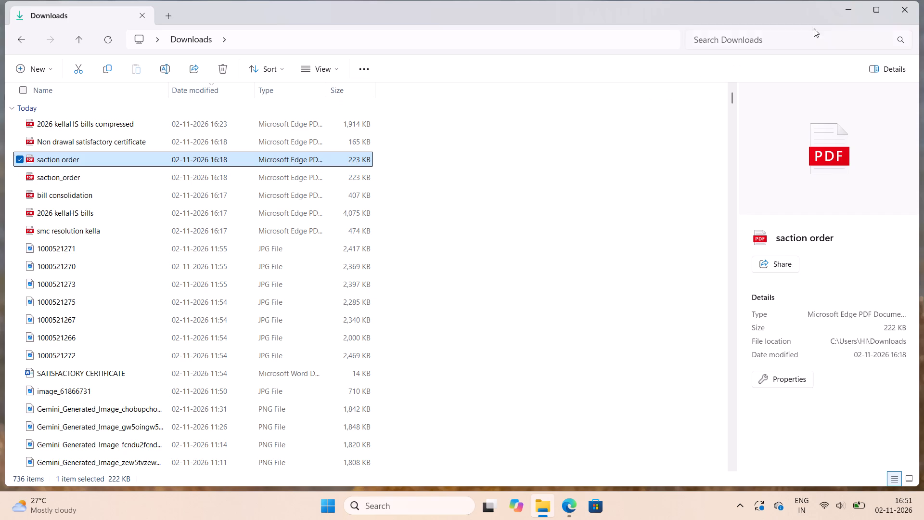
click(911, 5)
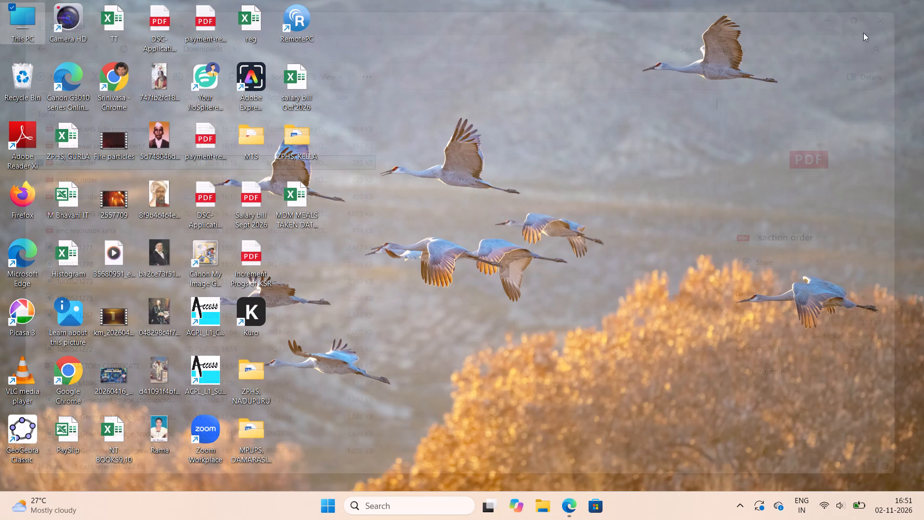
double_click(782, 91)
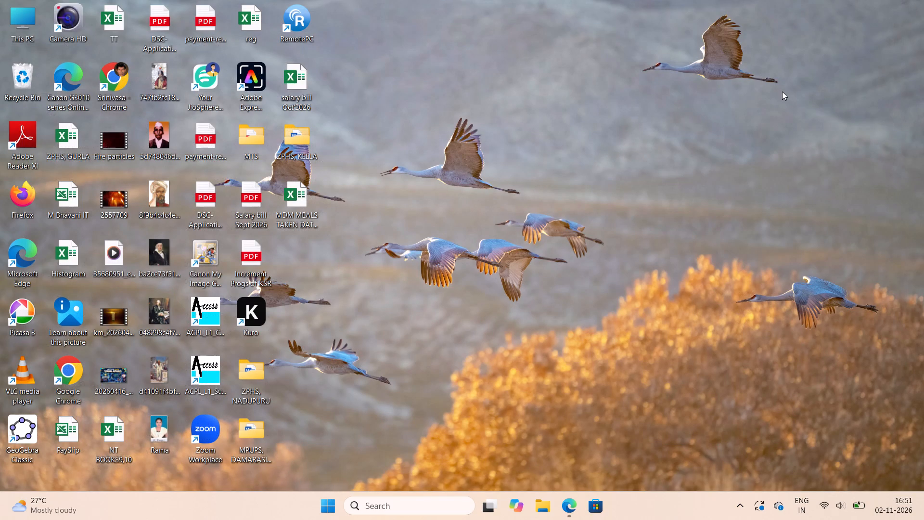